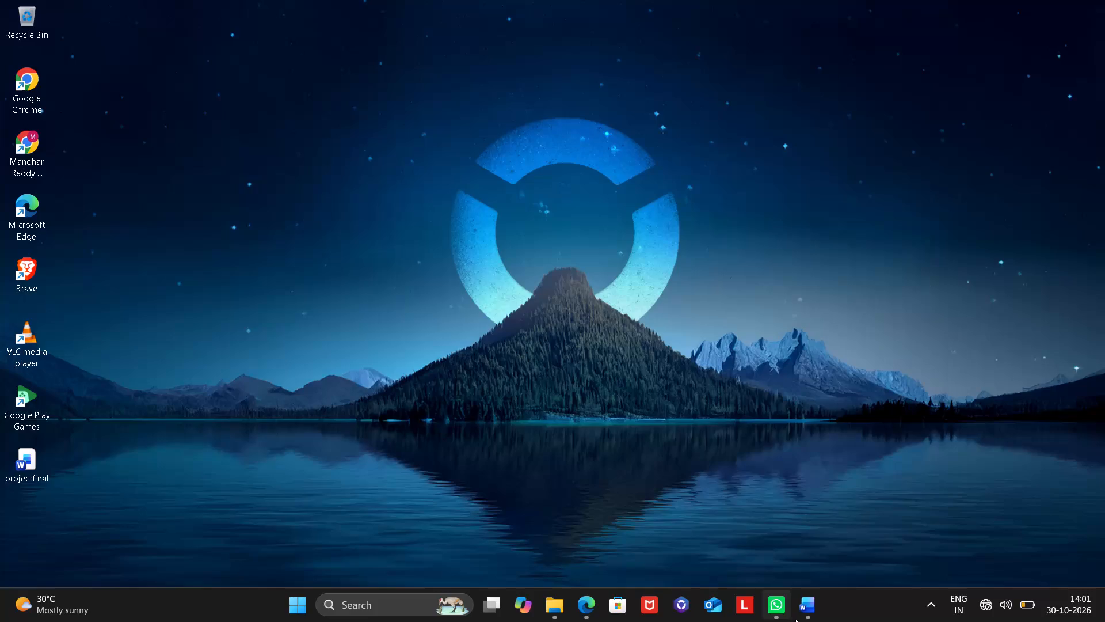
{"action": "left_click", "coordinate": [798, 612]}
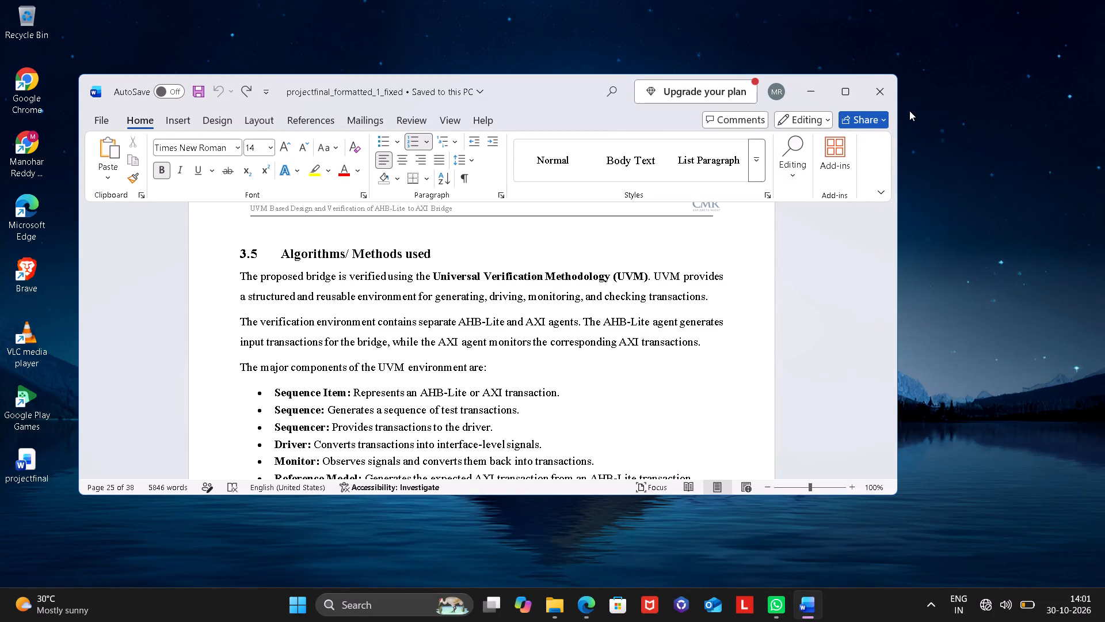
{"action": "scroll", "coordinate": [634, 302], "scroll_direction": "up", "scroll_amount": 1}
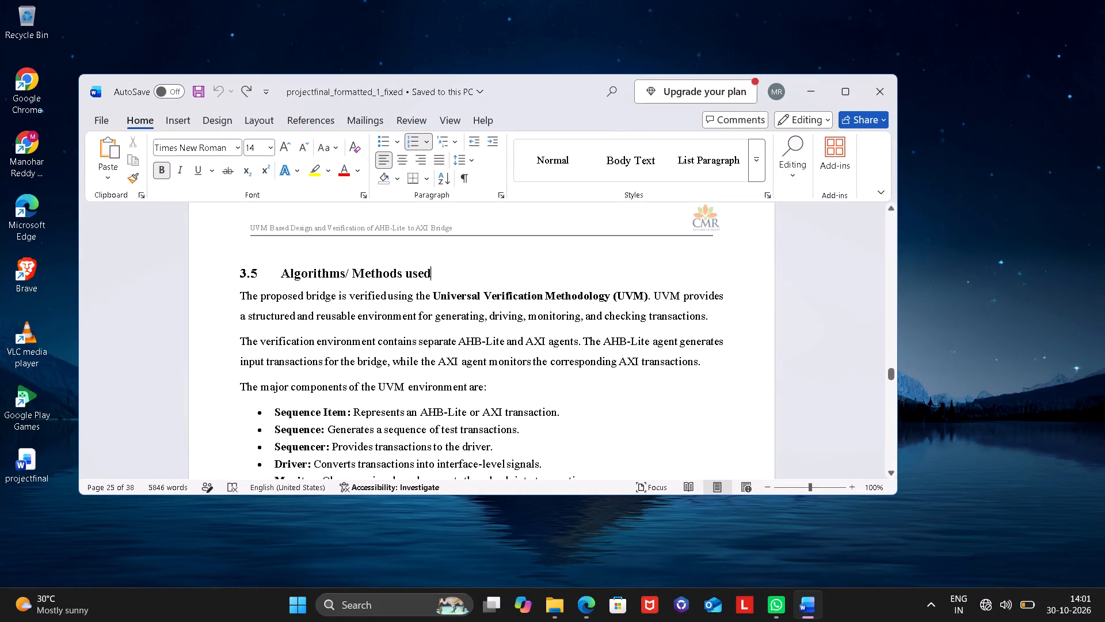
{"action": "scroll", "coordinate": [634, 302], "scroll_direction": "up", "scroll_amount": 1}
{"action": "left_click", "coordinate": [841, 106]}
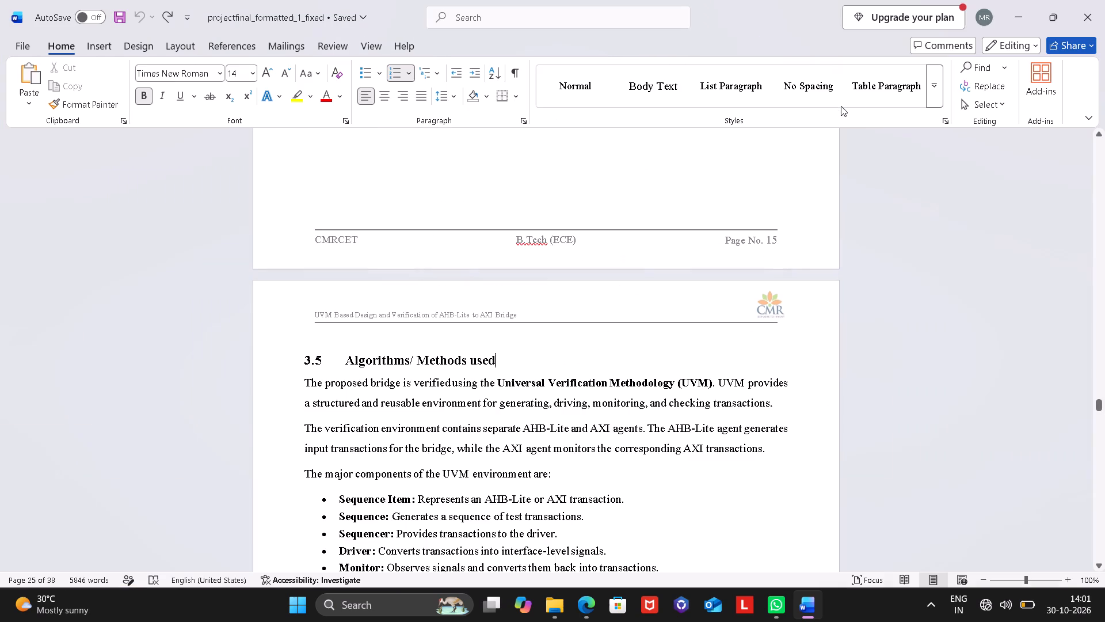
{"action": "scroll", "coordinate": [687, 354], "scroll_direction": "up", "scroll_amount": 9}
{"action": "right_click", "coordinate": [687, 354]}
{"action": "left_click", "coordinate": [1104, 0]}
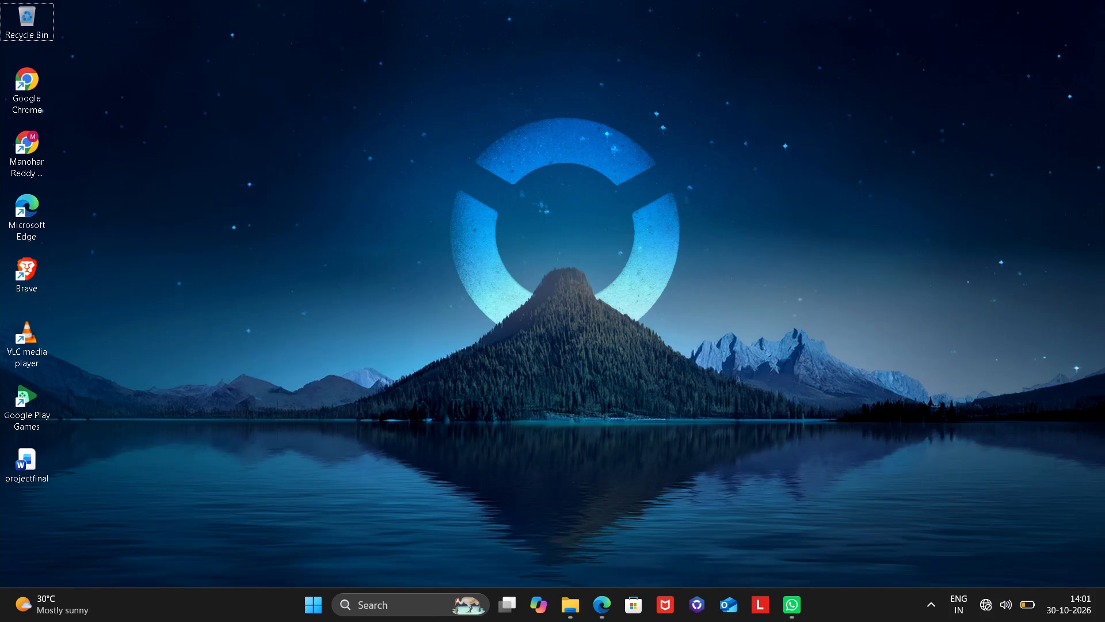
Switch to Edge, open projectfinal_formatted_1_fixed.docx from the recent downloads, and maximize its Word window.
{"action": "left_click", "coordinate": [608, 604]}
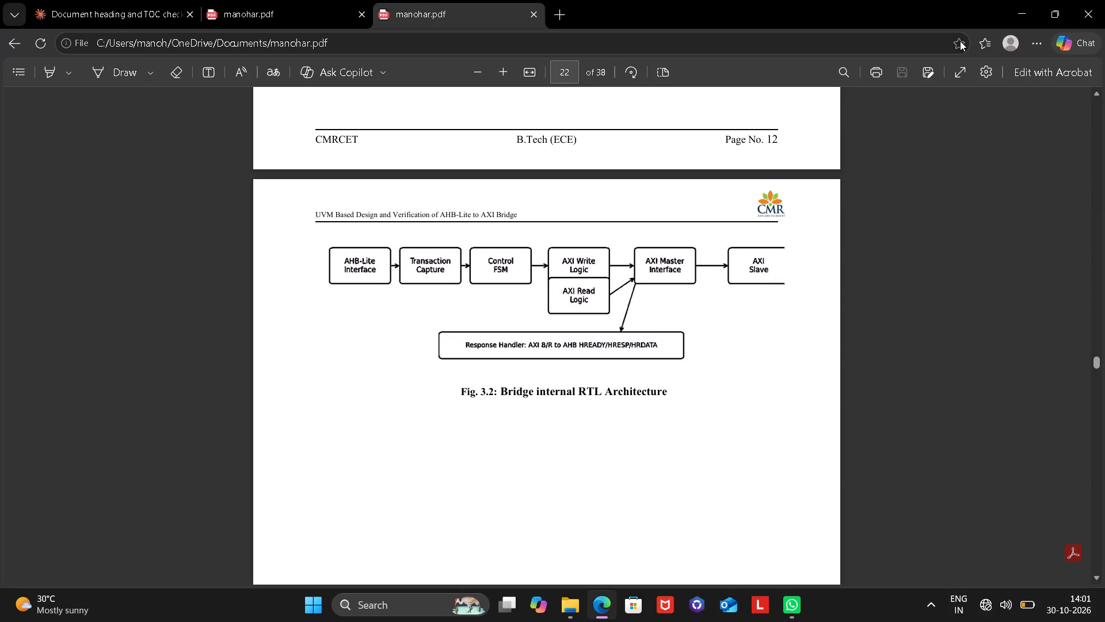
{"action": "left_click", "coordinate": [1041, 48]}
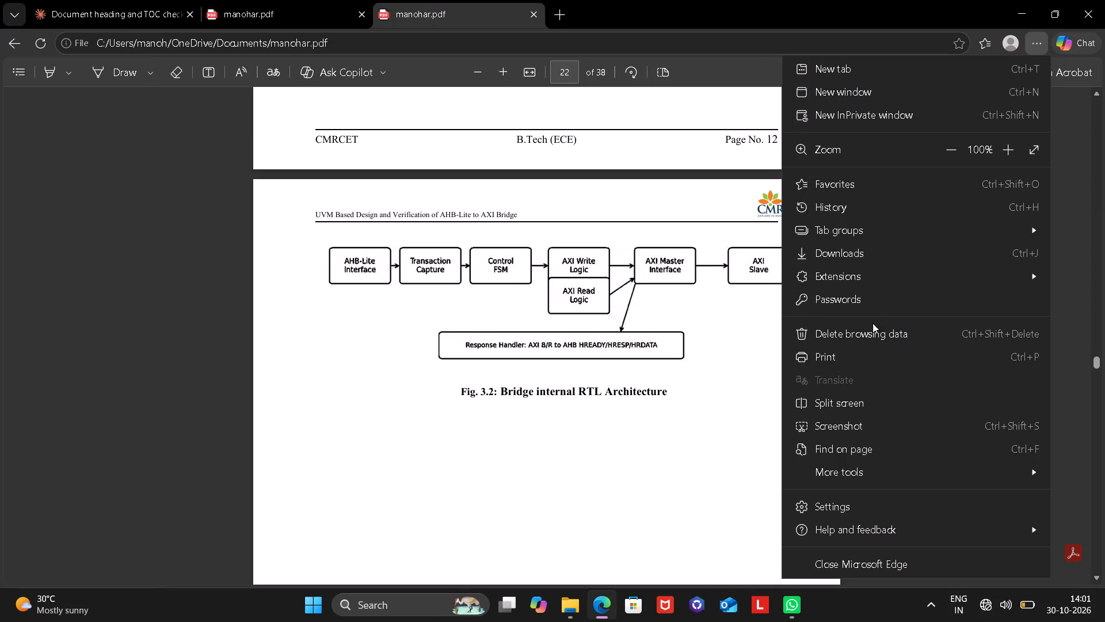
{"action": "double_click", "coordinate": [880, 257]}
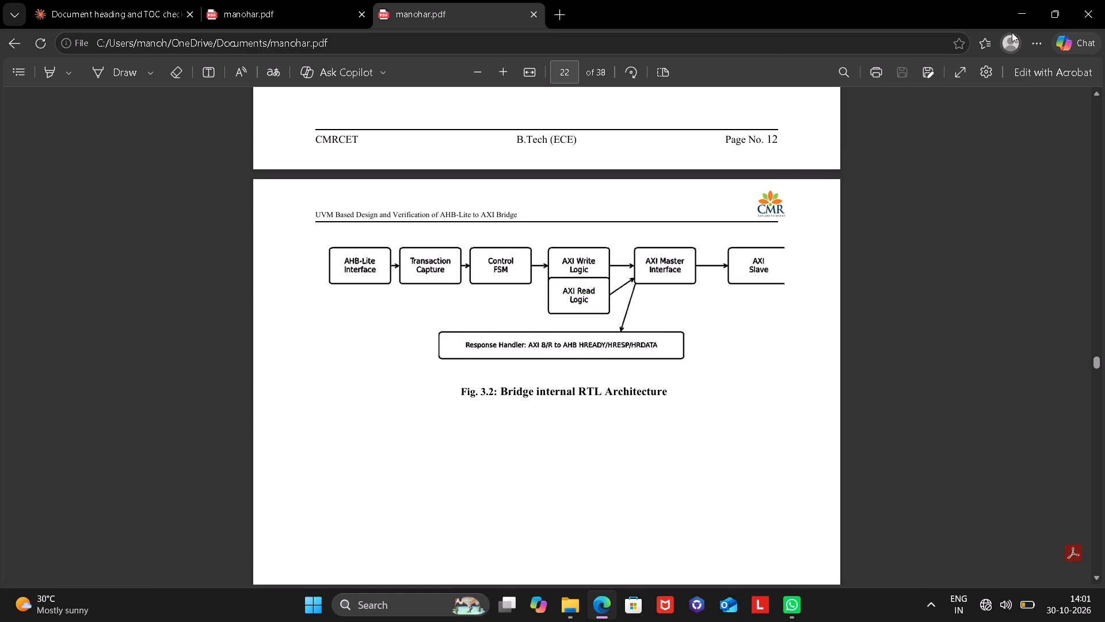
{"action": "left_click_drag", "start_coordinate": [1032, 36], "coordinate": [862, 253]}
{"action": "left_click_drag", "start_coordinate": [862, 253], "coordinate": [1104, 0]}
{"action": "left_click", "coordinate": [1045, 51]}
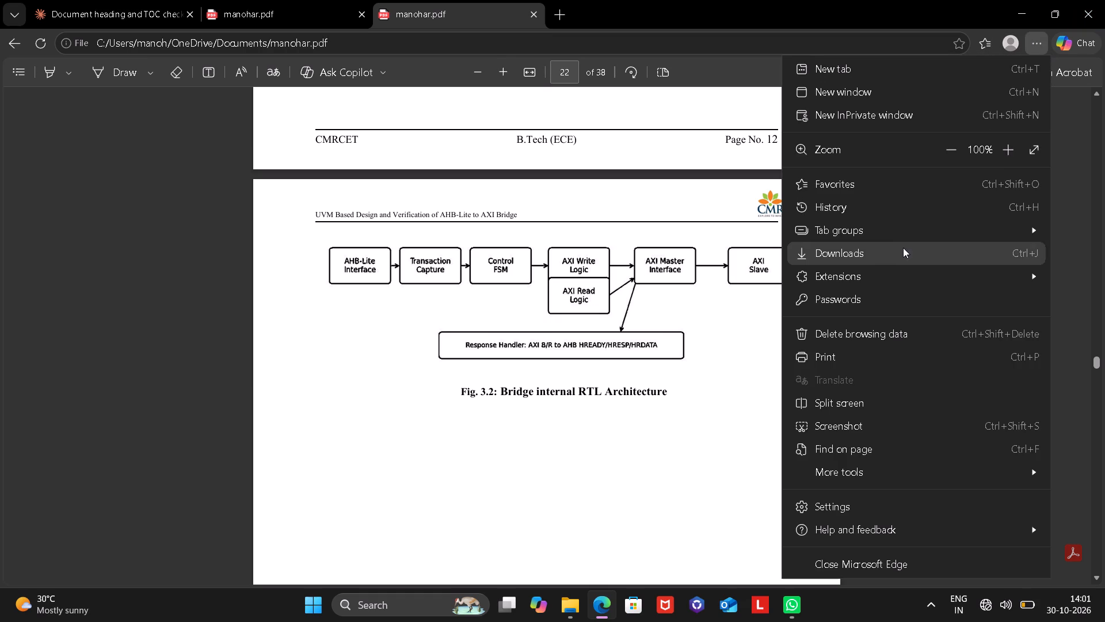
{"action": "left_click", "coordinate": [900, 255]}
{"action": "double_click", "coordinate": [882, 100]}
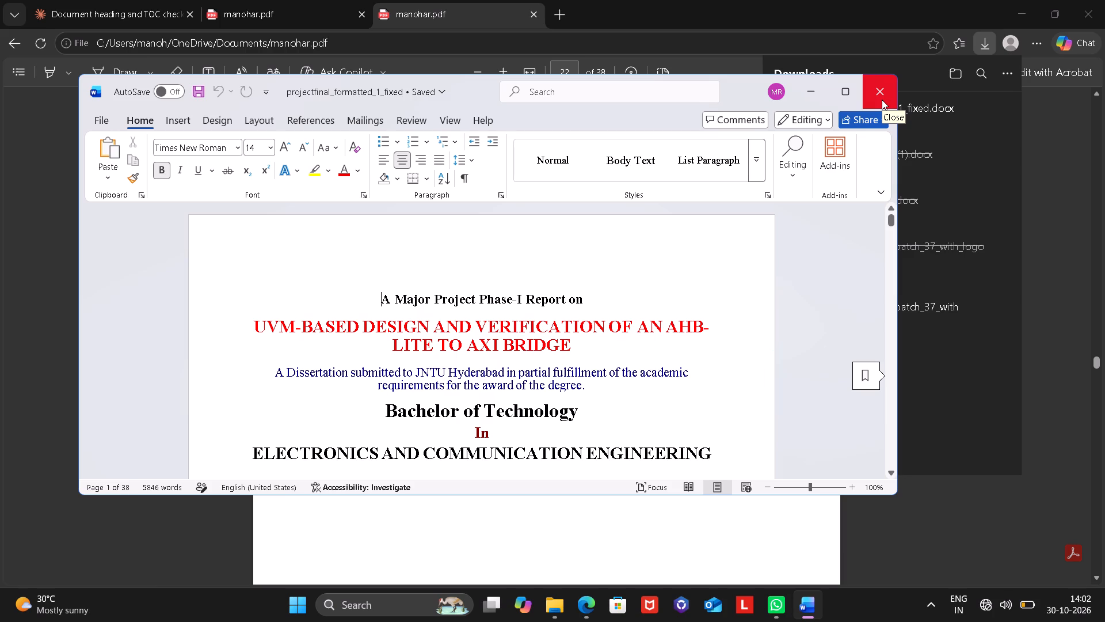
{"action": "left_click", "coordinate": [839, 99]}
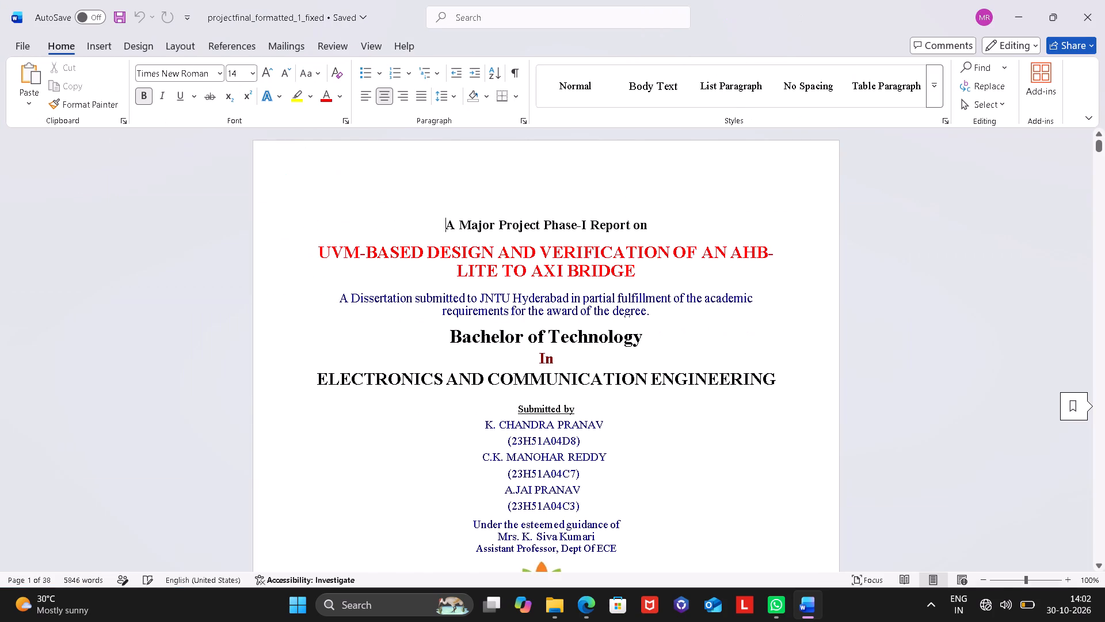
Enlarge the Fig. 3.2 Bridge internal RTL Architecture picture in the report and stretch it taller.
{"action": "scroll", "coordinate": [687, 307], "scroll_direction": "down", "scroll_amount": 11}
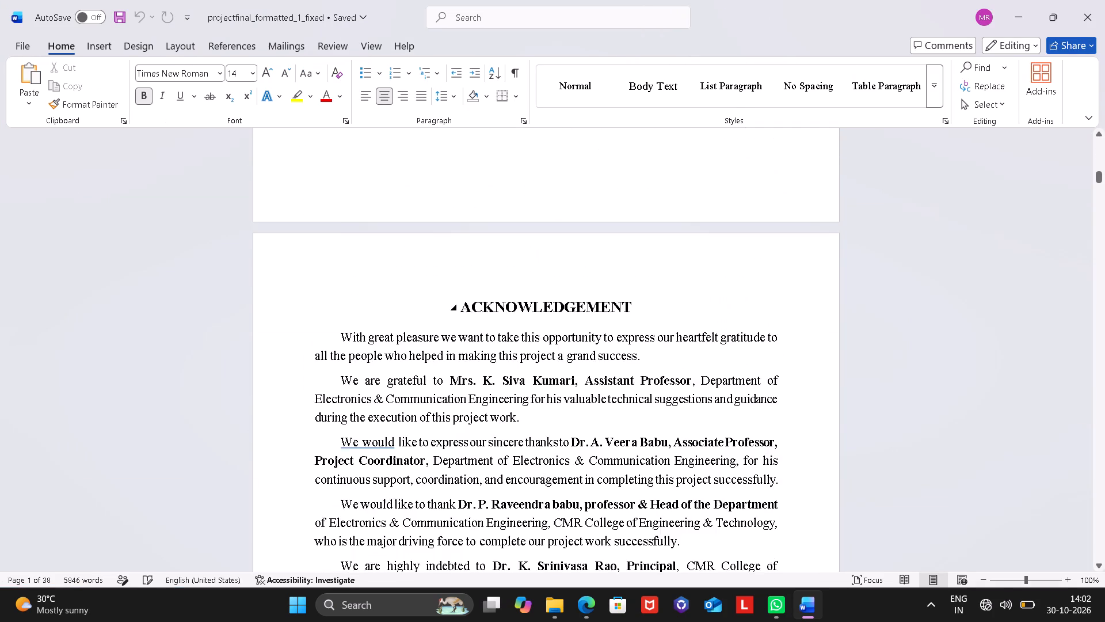
{"action": "scroll", "coordinate": [687, 307], "scroll_direction": "down", "scroll_amount": 14}
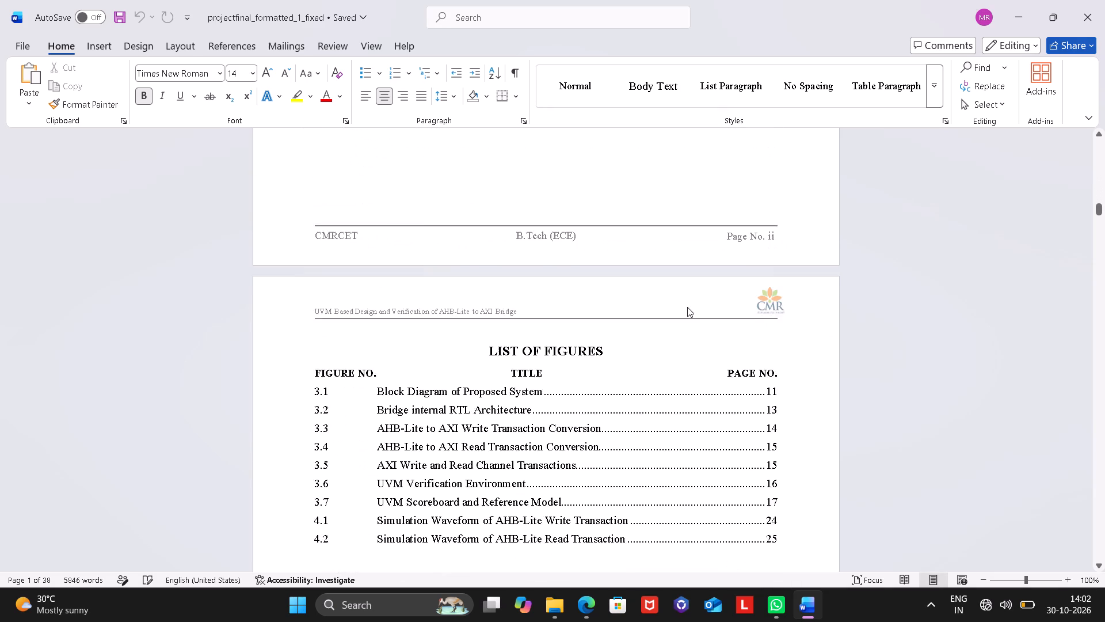
{"action": "scroll", "coordinate": [687, 307], "scroll_direction": "down", "scroll_amount": 14}
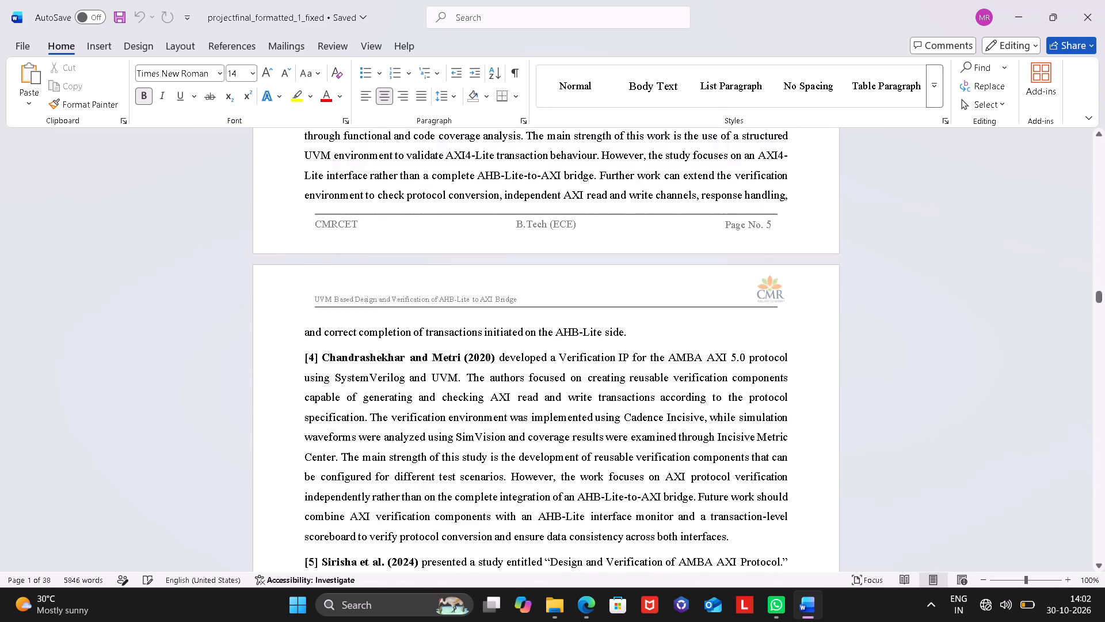
{"action": "scroll", "coordinate": [687, 307], "scroll_direction": "down", "scroll_amount": 7}
{"action": "scroll", "coordinate": [687, 307], "scroll_direction": "up", "scroll_amount": 2}
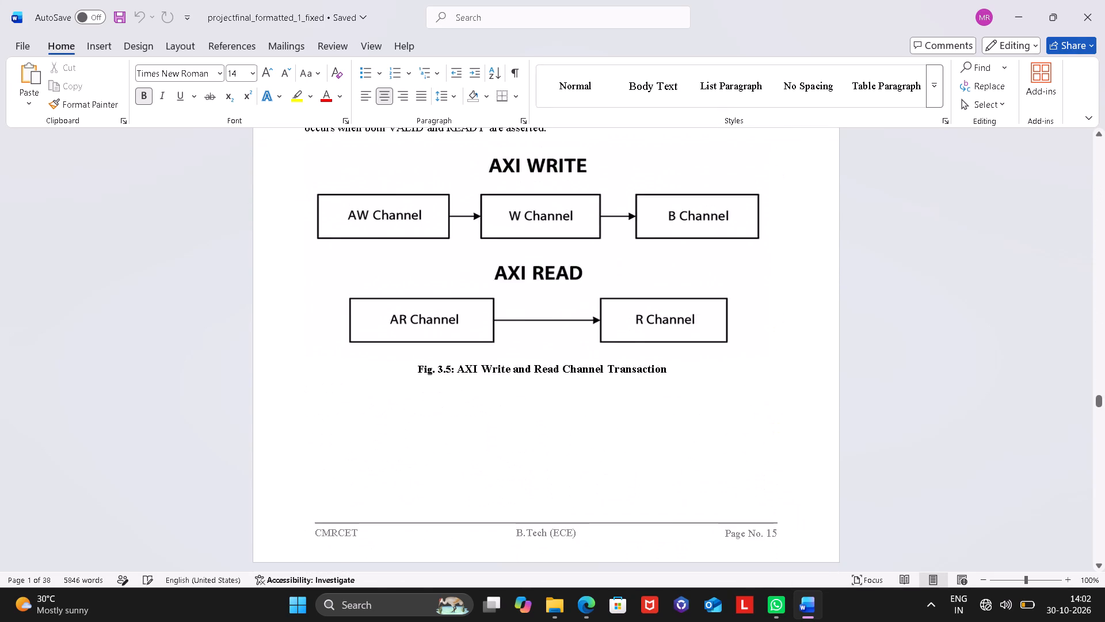
{"action": "scroll", "coordinate": [687, 307], "scroll_direction": "up", "scroll_amount": 4}
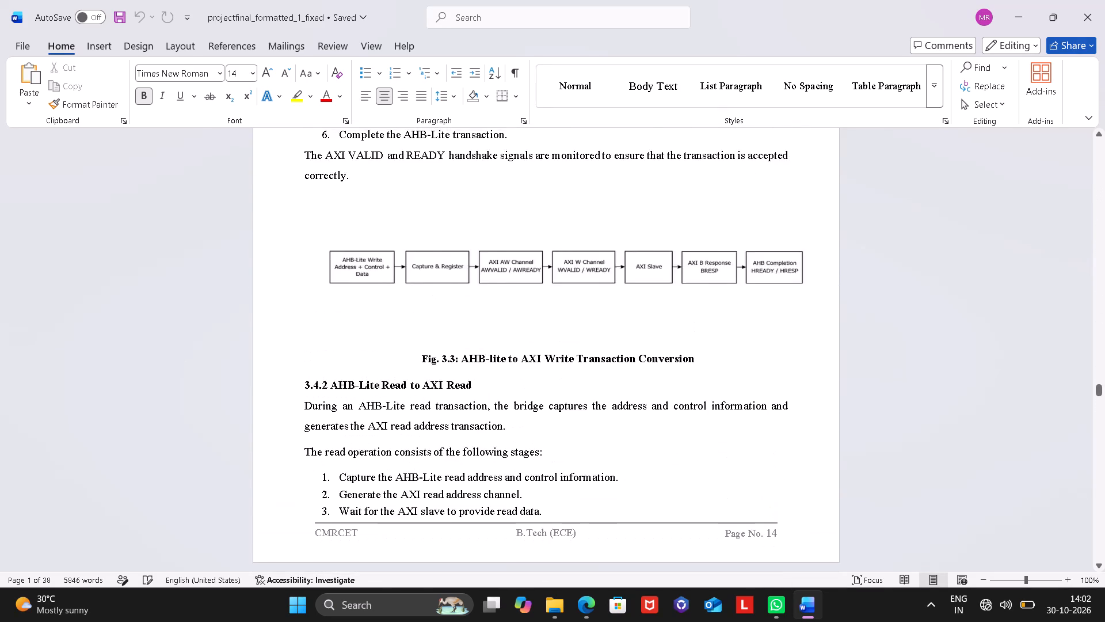
{"action": "scroll", "coordinate": [687, 307], "scroll_direction": "up", "scroll_amount": 4}
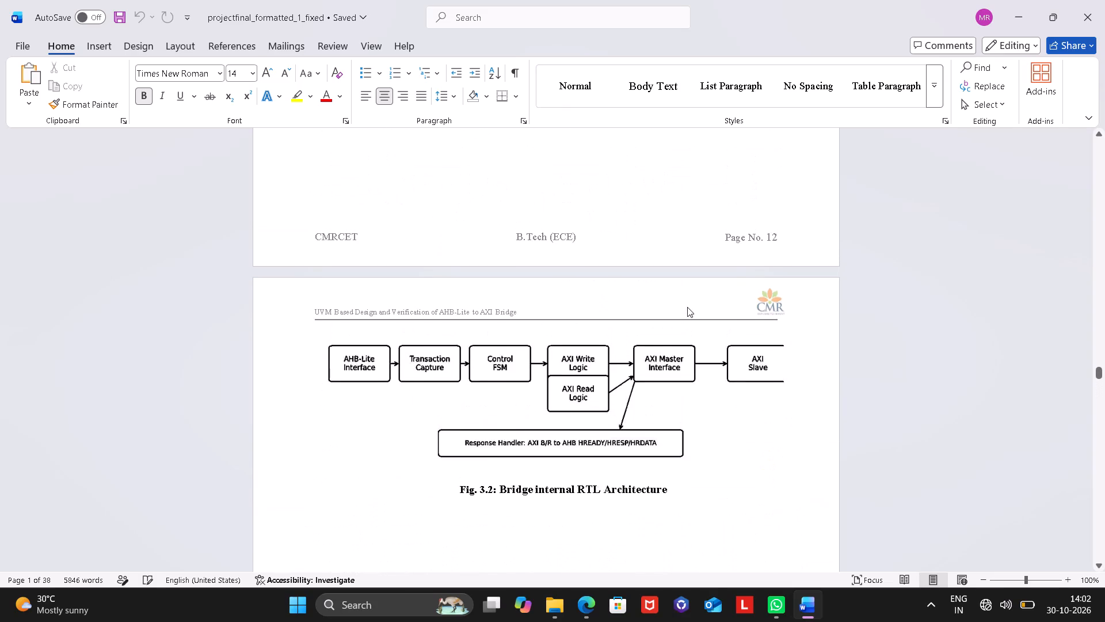
{"action": "scroll", "coordinate": [687, 307], "scroll_direction": "up", "scroll_amount": 2}
{"action": "left_click", "coordinate": [630, 404]}
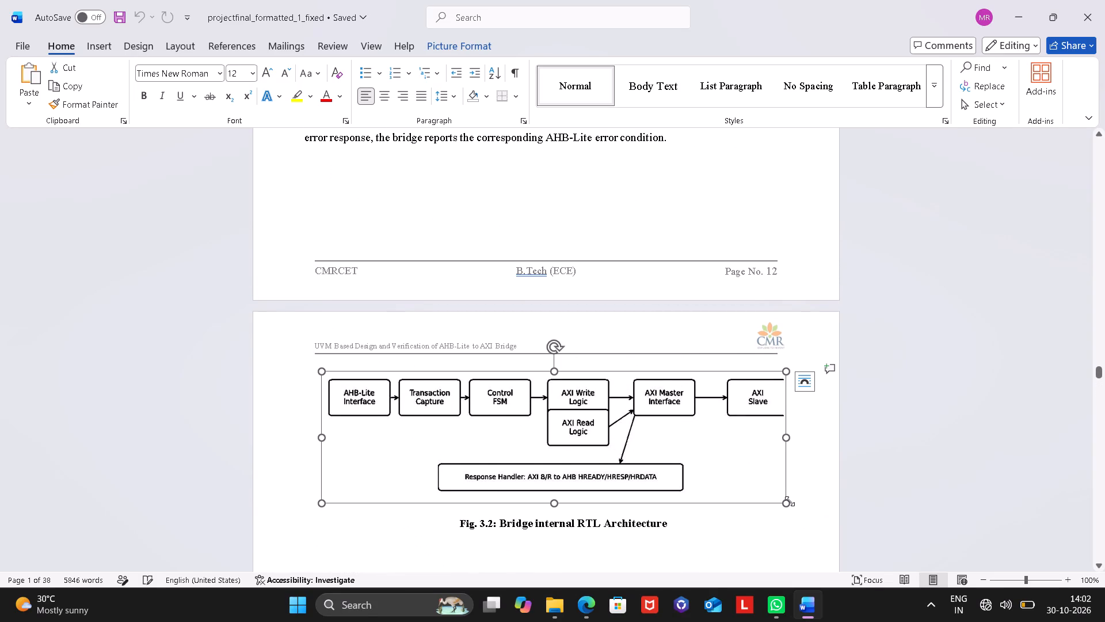
{"action": "left_click_drag", "start_coordinate": [790, 501], "coordinate": [710, 532]}
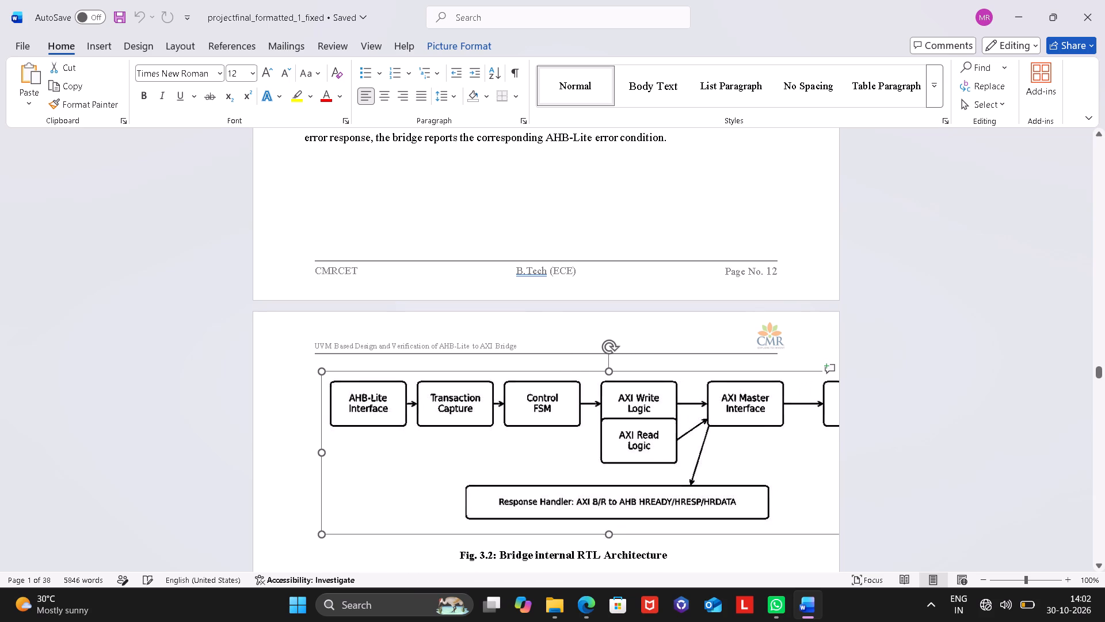
{"action": "left_click_drag", "start_coordinate": [710, 532], "coordinate": [562, 510]}
{"action": "scroll", "coordinate": [551, 503], "scroll_direction": "down", "scroll_amount": 1}
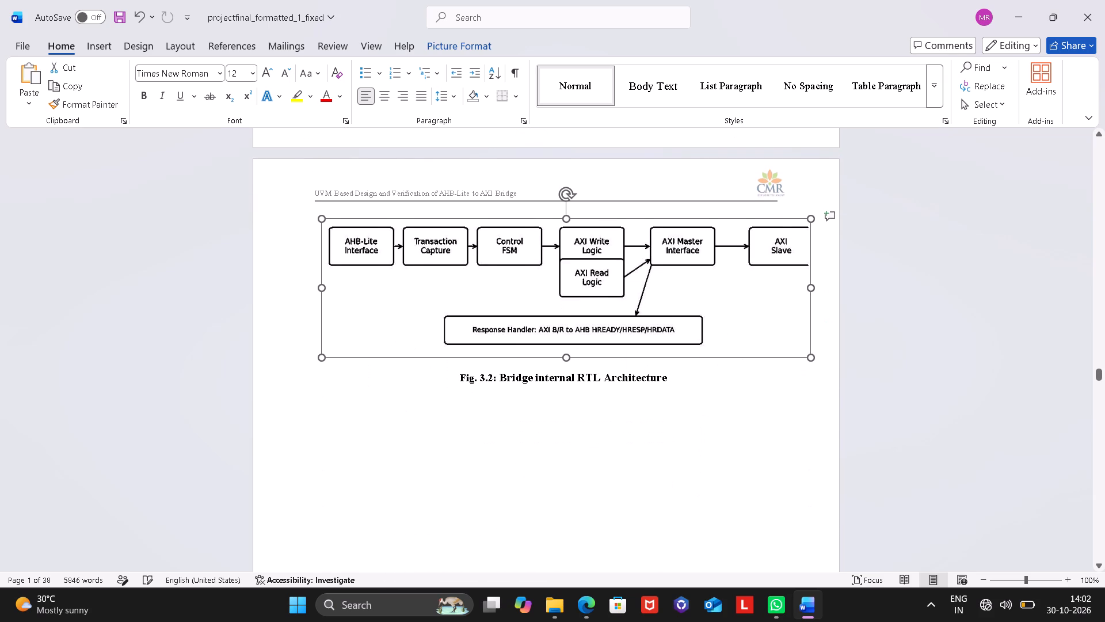
{"action": "left_click_drag", "start_coordinate": [566, 357], "coordinate": [568, 420]}
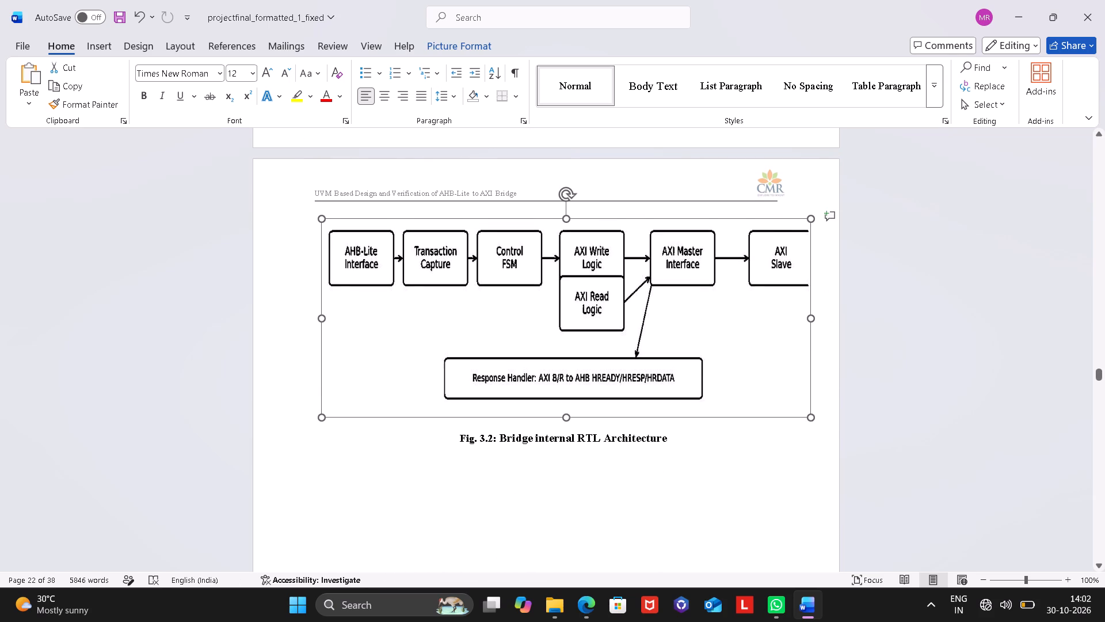
{"action": "left_click_drag", "start_coordinate": [568, 420], "coordinate": [569, 420]}
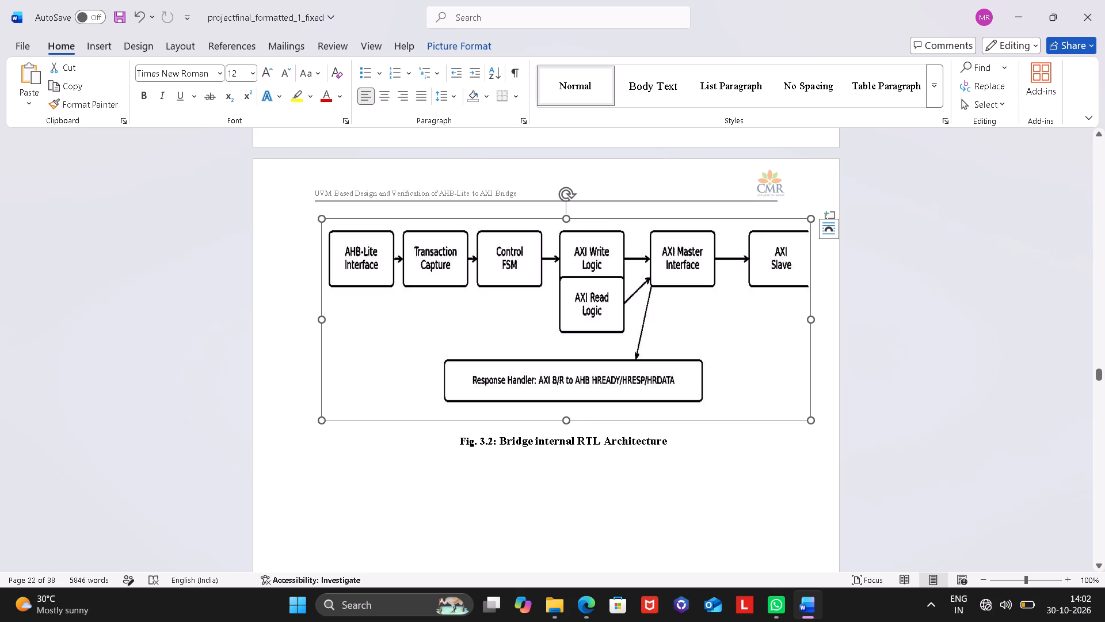
Narrow the Fig. 3.2 picture to fit within the page's text margins, keeping its height.
{"action": "left_click_drag", "start_coordinate": [355, 341], "coordinate": [333, 344]}
{"action": "left_click_drag", "start_coordinate": [333, 344], "coordinate": [333, 344]}
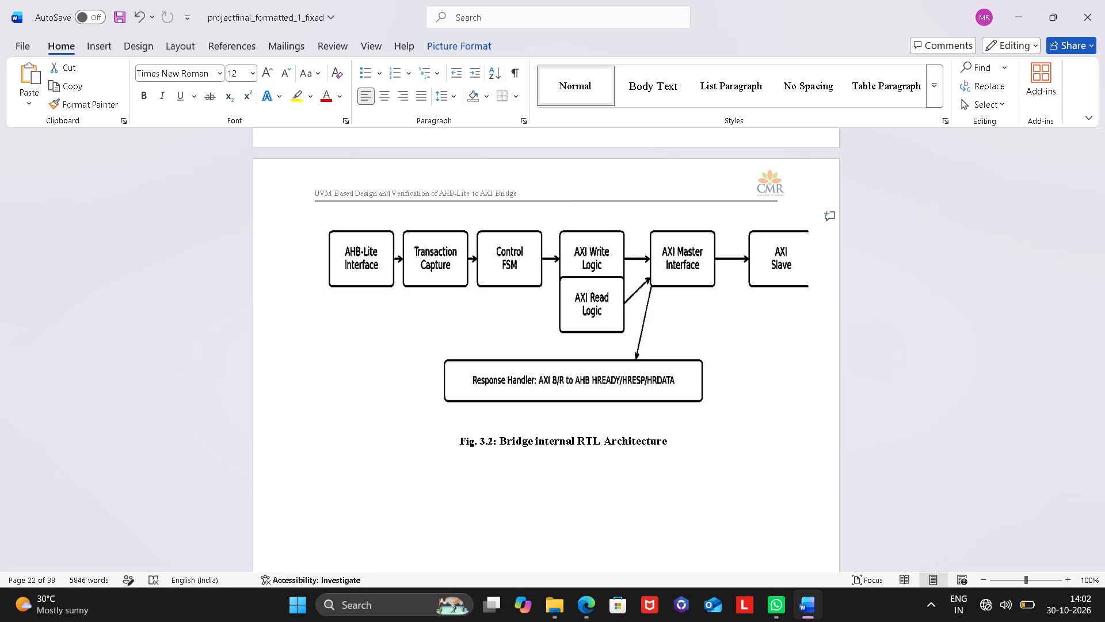
{"action": "left_click_drag", "start_coordinate": [333, 344], "coordinate": [307, 344]}
{"action": "left_click_drag", "start_coordinate": [319, 318], "coordinate": [318, 318]}
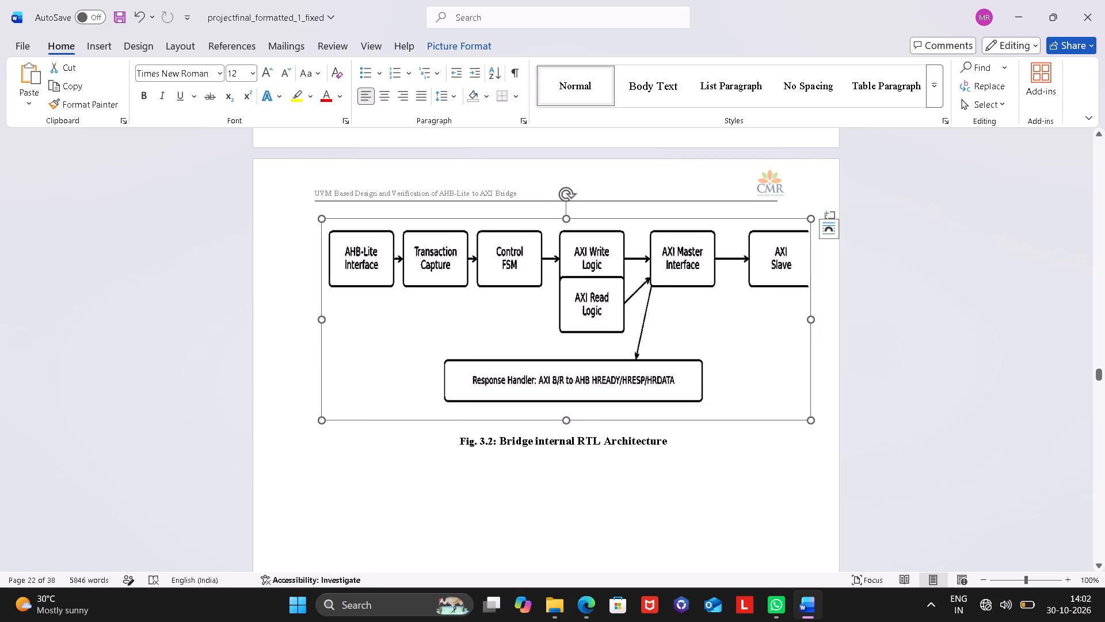
{"action": "left_click_drag", "start_coordinate": [318, 318], "coordinate": [370, 331]}
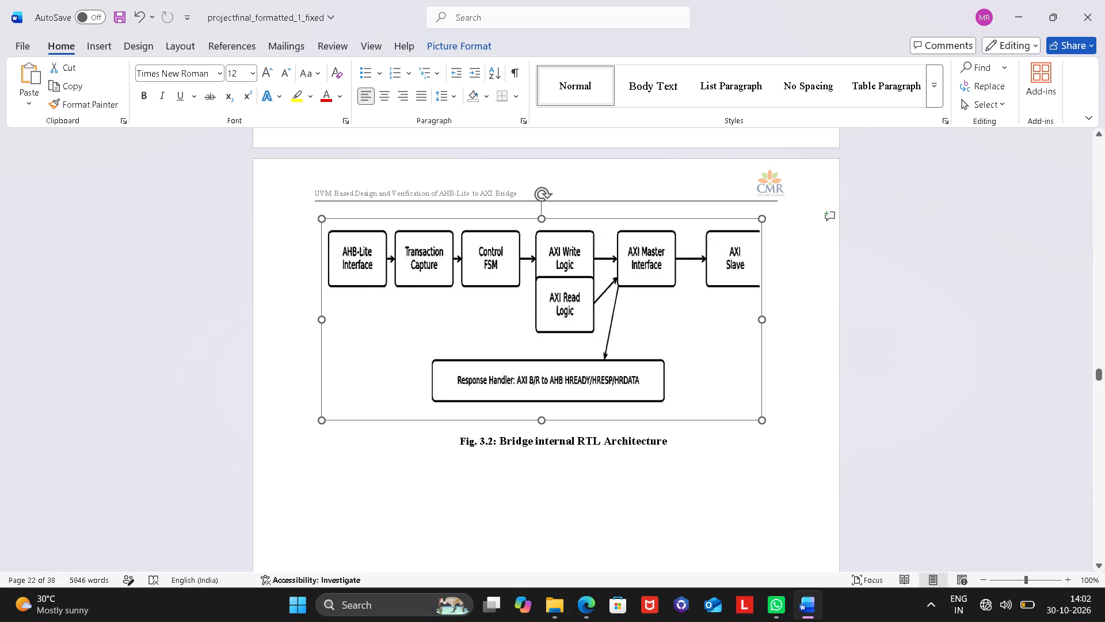
{"action": "left_click_drag", "start_coordinate": [370, 331], "coordinate": [367, 331]}
{"action": "right_click", "coordinate": [439, 312]}
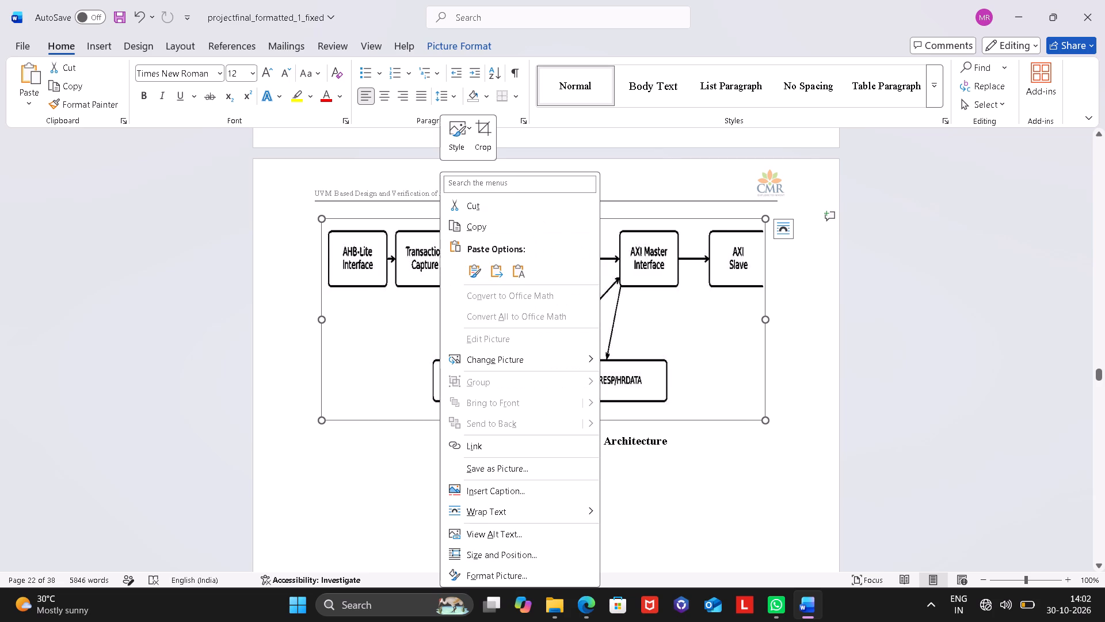
{"action": "left_click", "coordinate": [483, 235]}
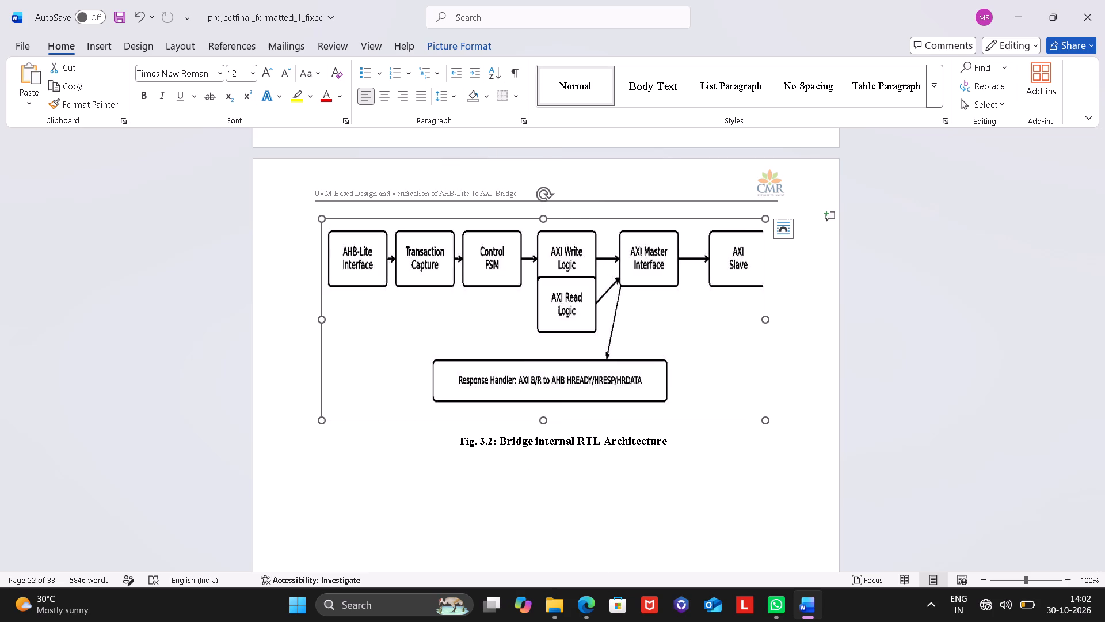
{"action": "left_click", "coordinate": [589, 605]}
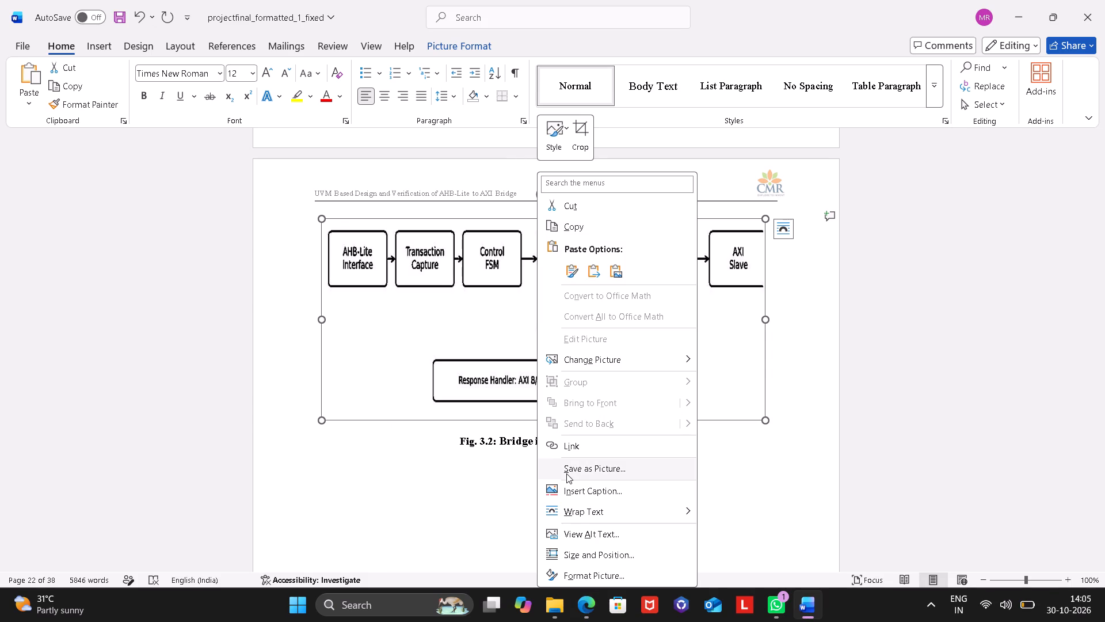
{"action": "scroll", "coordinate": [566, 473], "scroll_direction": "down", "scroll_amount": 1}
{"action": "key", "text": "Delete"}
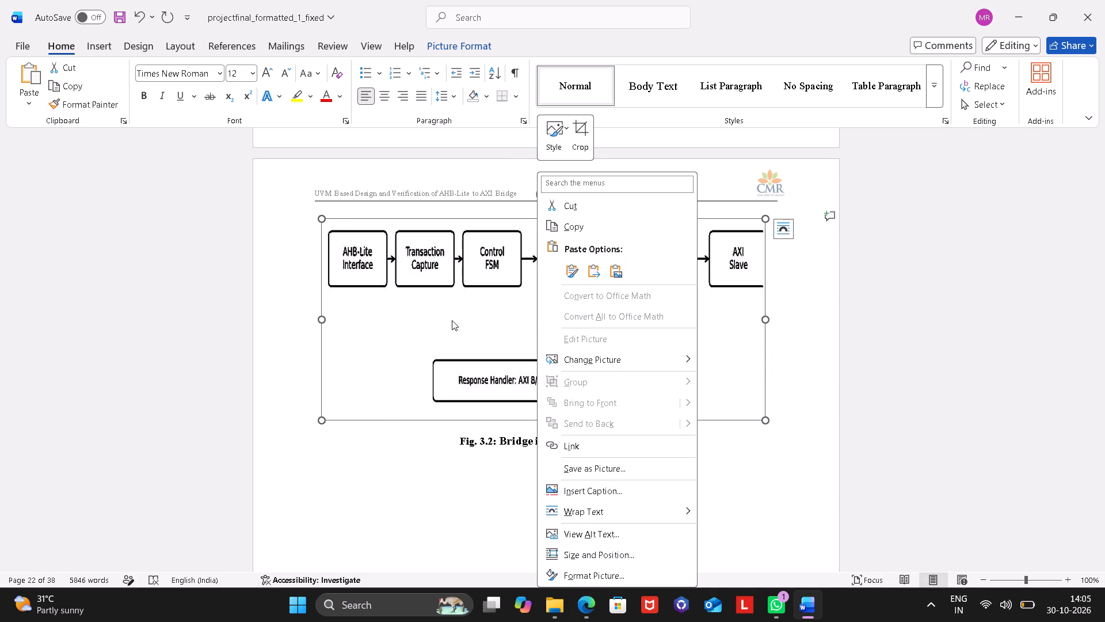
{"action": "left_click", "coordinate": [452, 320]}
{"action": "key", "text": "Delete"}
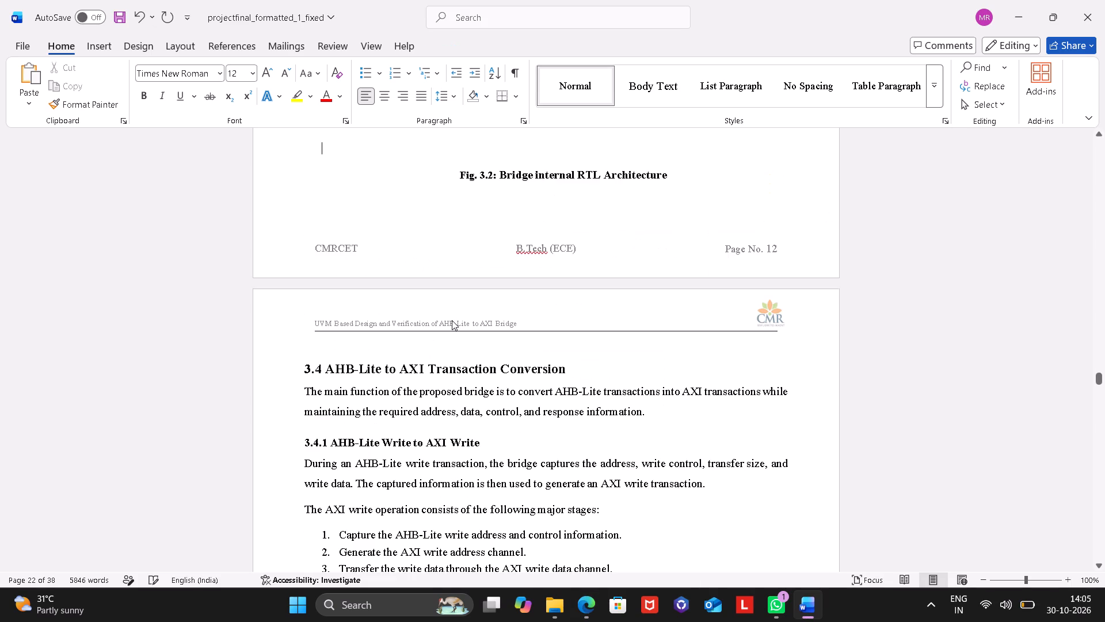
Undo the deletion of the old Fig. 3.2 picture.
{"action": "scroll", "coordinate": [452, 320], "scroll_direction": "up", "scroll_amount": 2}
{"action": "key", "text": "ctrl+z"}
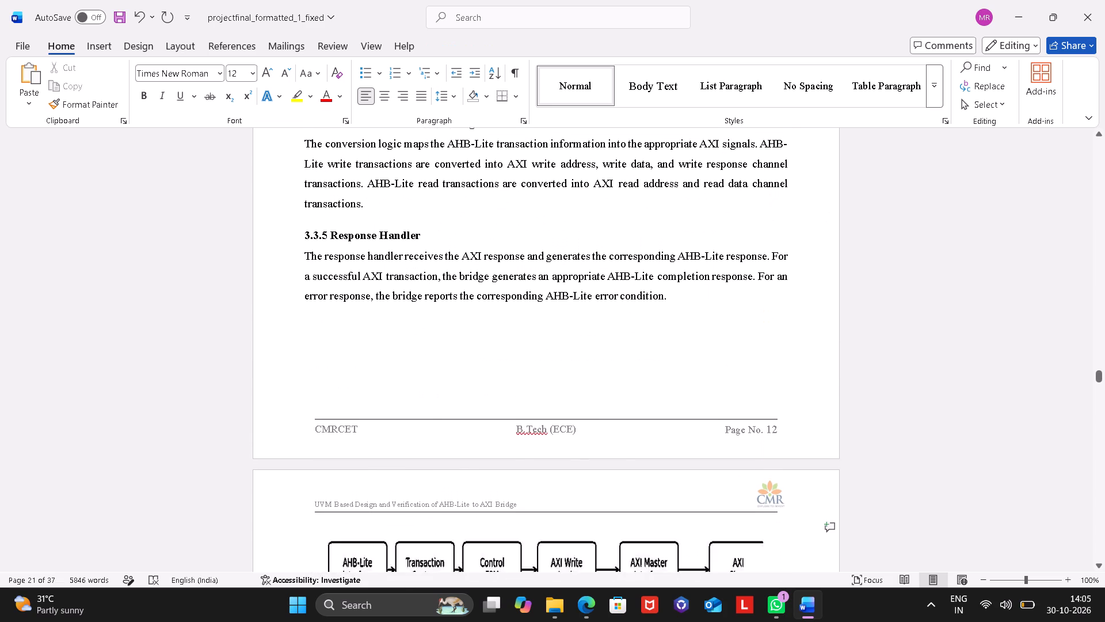
Add a new line between the Fig. 3.2 picture and its caption and paste the copied black-and-white diagram there.
{"action": "scroll", "coordinate": [452, 320], "scroll_direction": "down", "scroll_amount": 1}
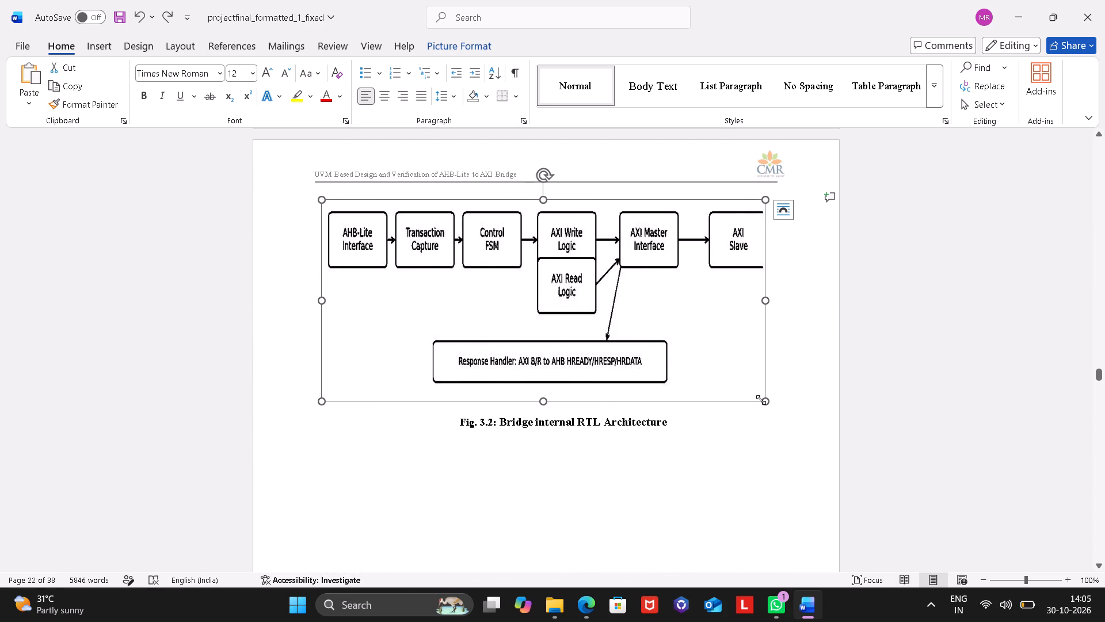
{"action": "left_click", "coordinate": [782, 392]}
{"action": "key", "text": "Return"}
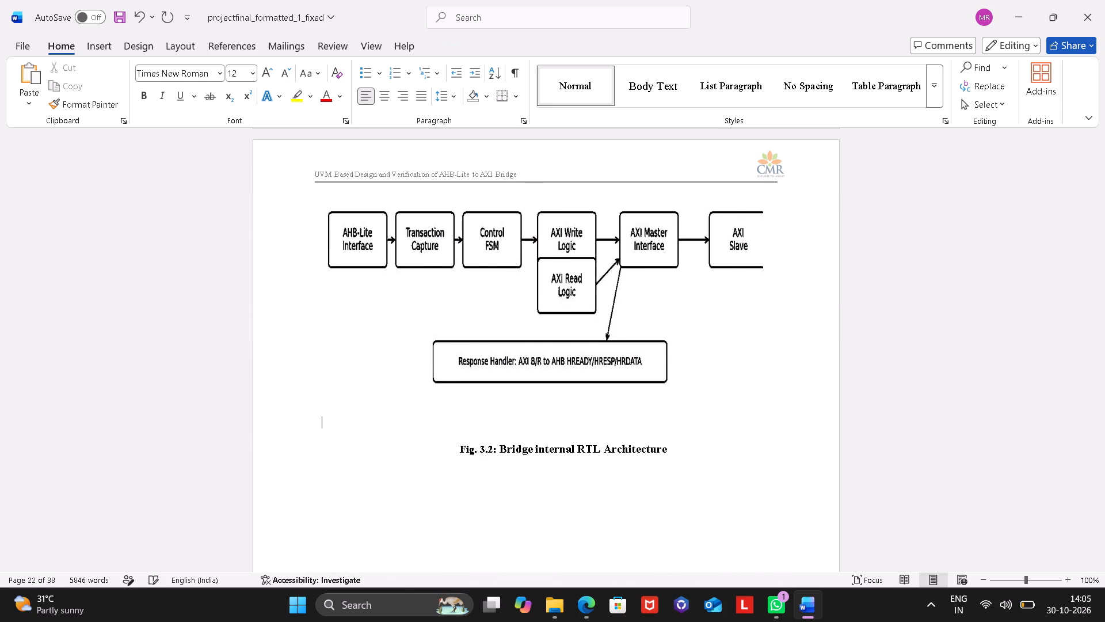
{"action": "key", "text": "ctrl+v"}
{"action": "scroll", "coordinate": [782, 392], "scroll_direction": "down", "scroll_amount": 1}
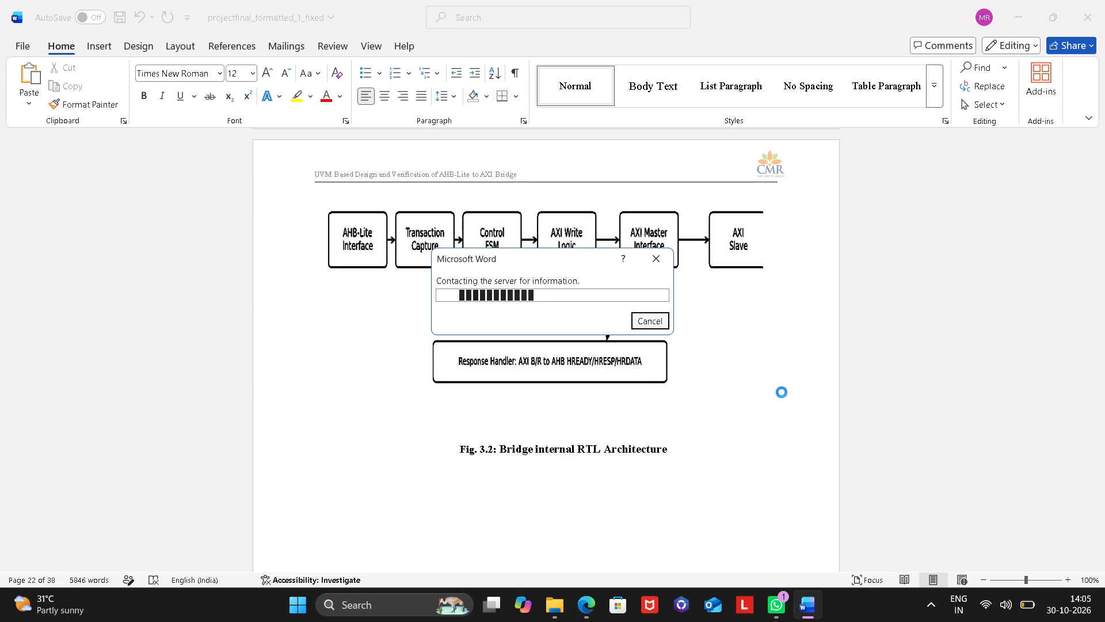
{"action": "scroll", "coordinate": [782, 392], "scroll_direction": "down", "scroll_amount": 1}
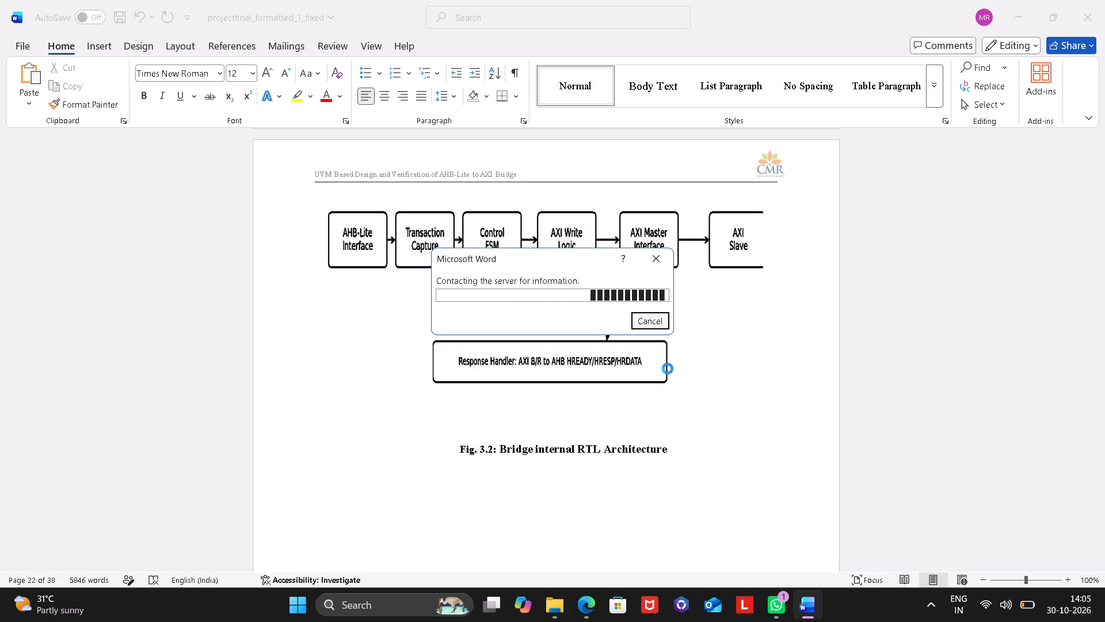
{"action": "scroll", "coordinate": [668, 369], "scroll_direction": "down", "scroll_amount": 1}
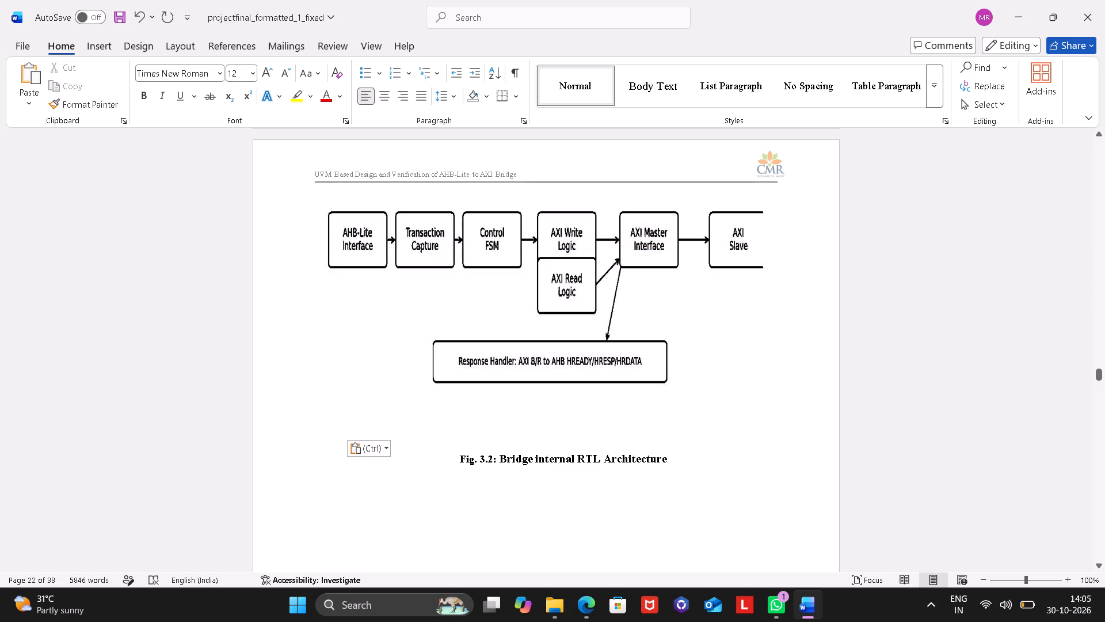
{"action": "scroll", "coordinate": [668, 369], "scroll_direction": "down", "scroll_amount": 1}
{"action": "scroll", "coordinate": [668, 369], "scroll_direction": "up", "scroll_amount": 2}
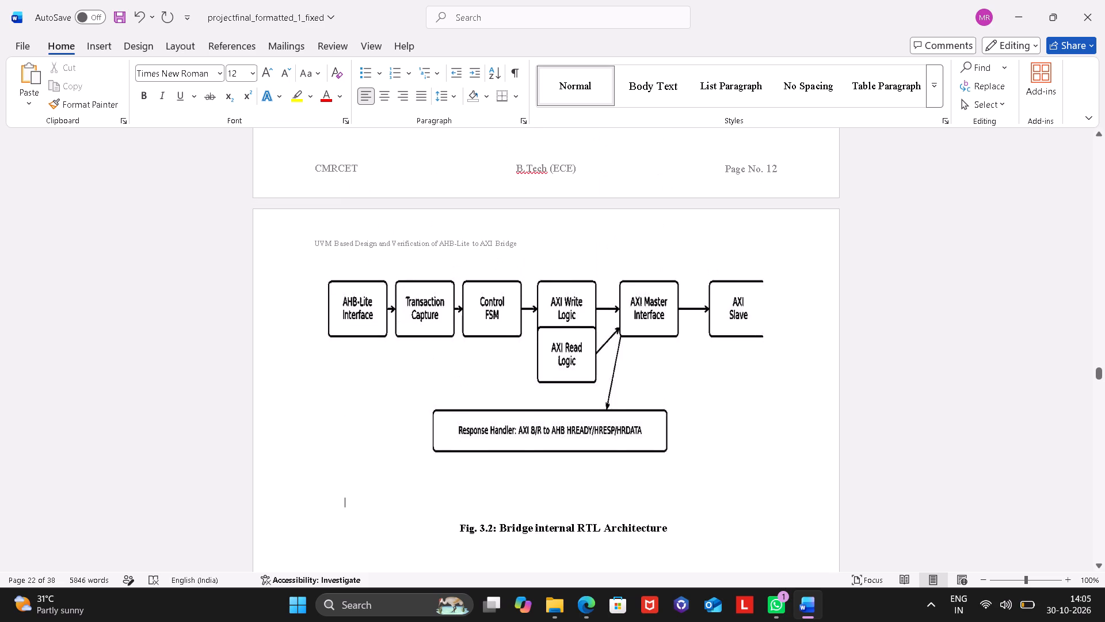
{"action": "scroll", "coordinate": [668, 369], "scroll_direction": "up", "scroll_amount": 2}
{"action": "scroll", "coordinate": [668, 369], "scroll_direction": "down", "scroll_amount": 2}
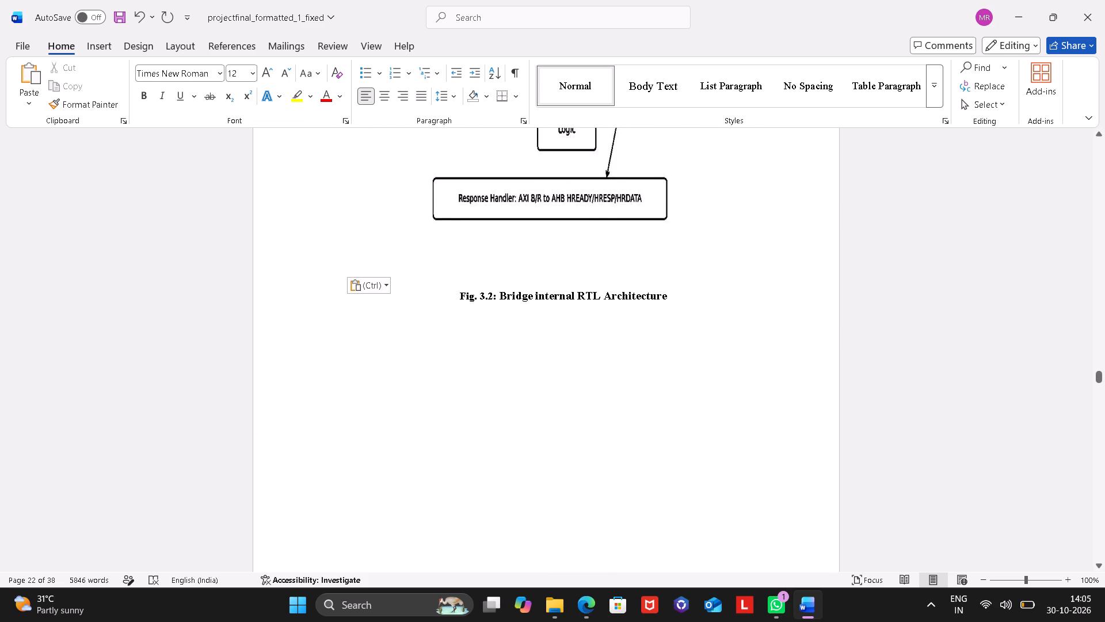
Paste the copied diagram twice more on the line above the Fig. 3.2 caption and select the last pasted object.
{"action": "key", "text": "ctrl+v"}
{"action": "key", "text": "ctrl+v"}
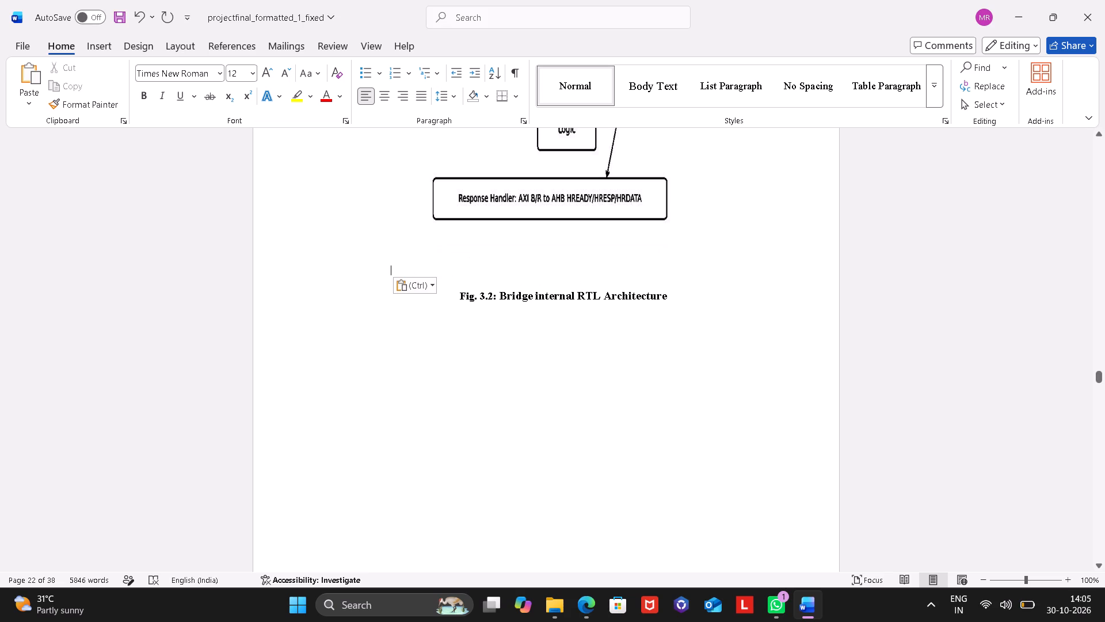
{"action": "left_click", "coordinate": [424, 200]}
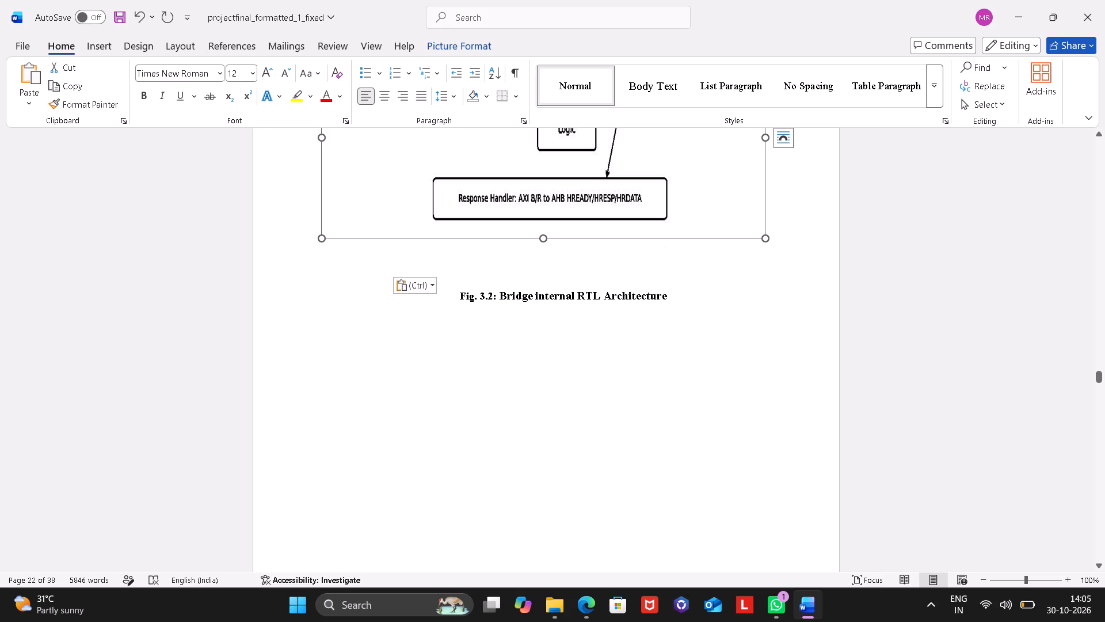
{"action": "left_click", "coordinate": [388, 259]}
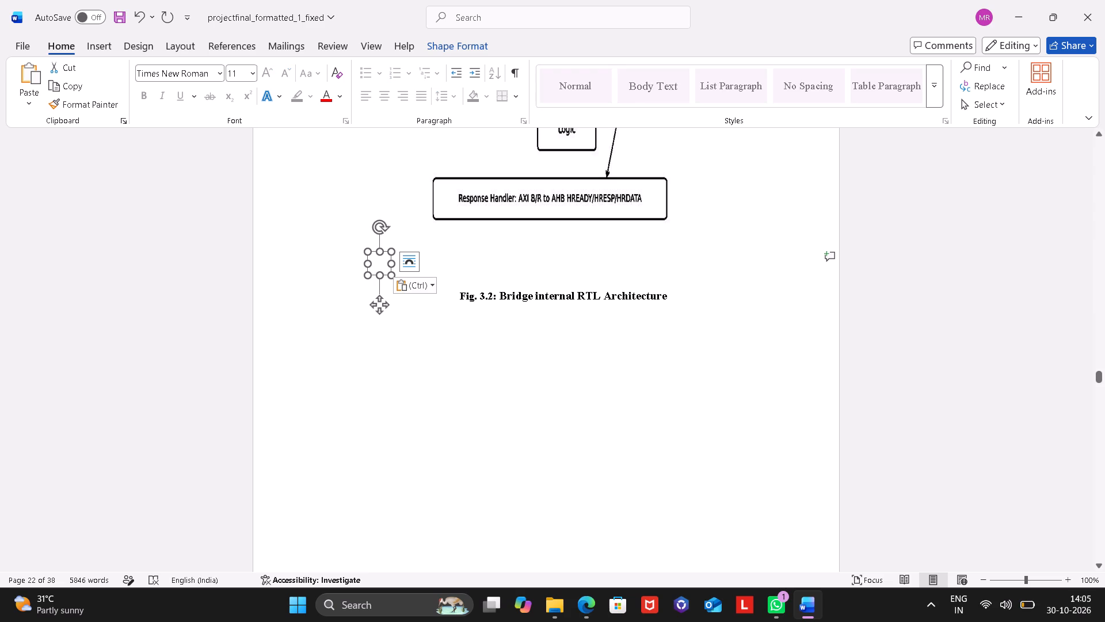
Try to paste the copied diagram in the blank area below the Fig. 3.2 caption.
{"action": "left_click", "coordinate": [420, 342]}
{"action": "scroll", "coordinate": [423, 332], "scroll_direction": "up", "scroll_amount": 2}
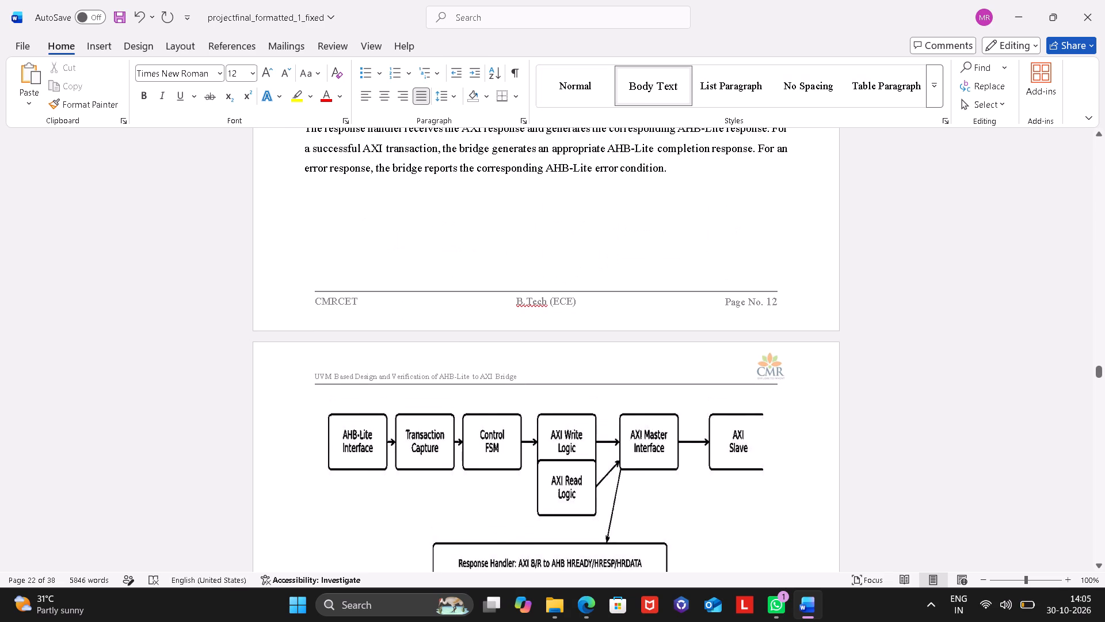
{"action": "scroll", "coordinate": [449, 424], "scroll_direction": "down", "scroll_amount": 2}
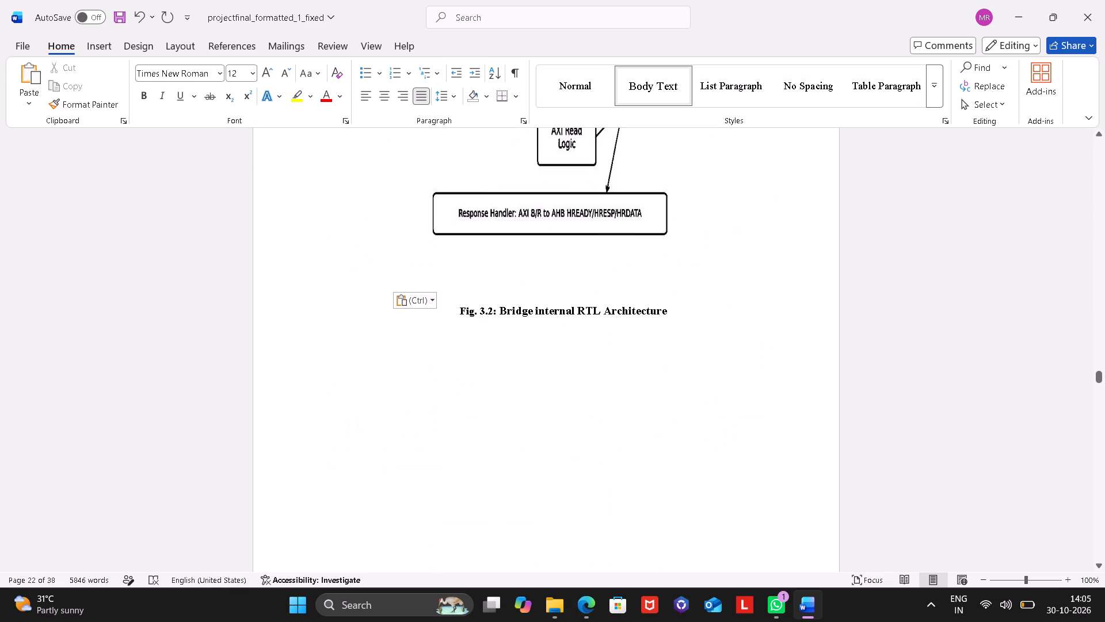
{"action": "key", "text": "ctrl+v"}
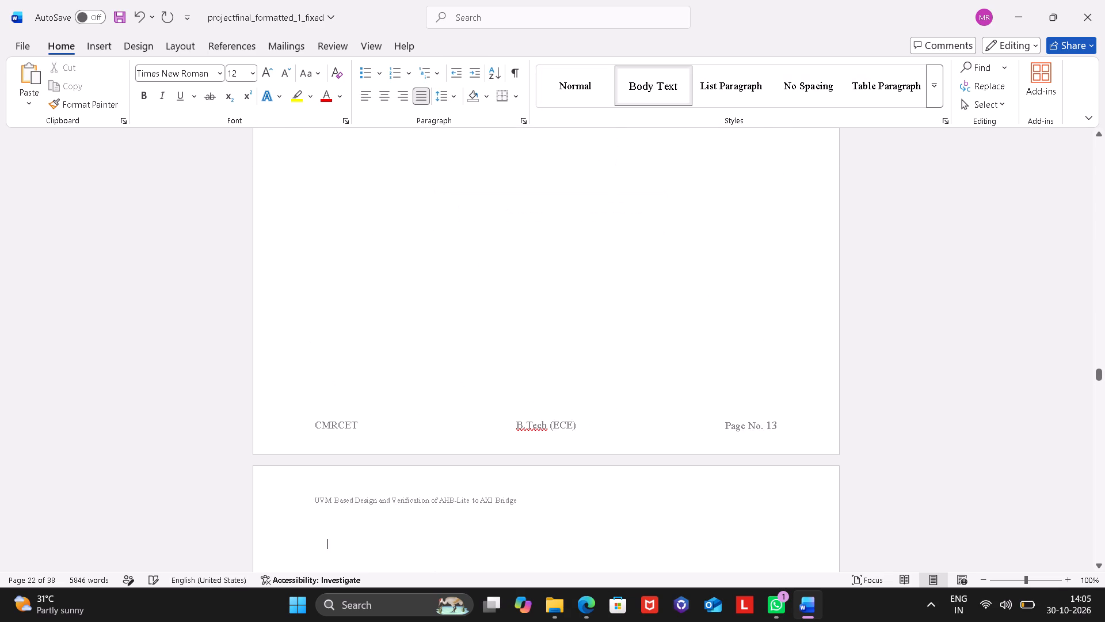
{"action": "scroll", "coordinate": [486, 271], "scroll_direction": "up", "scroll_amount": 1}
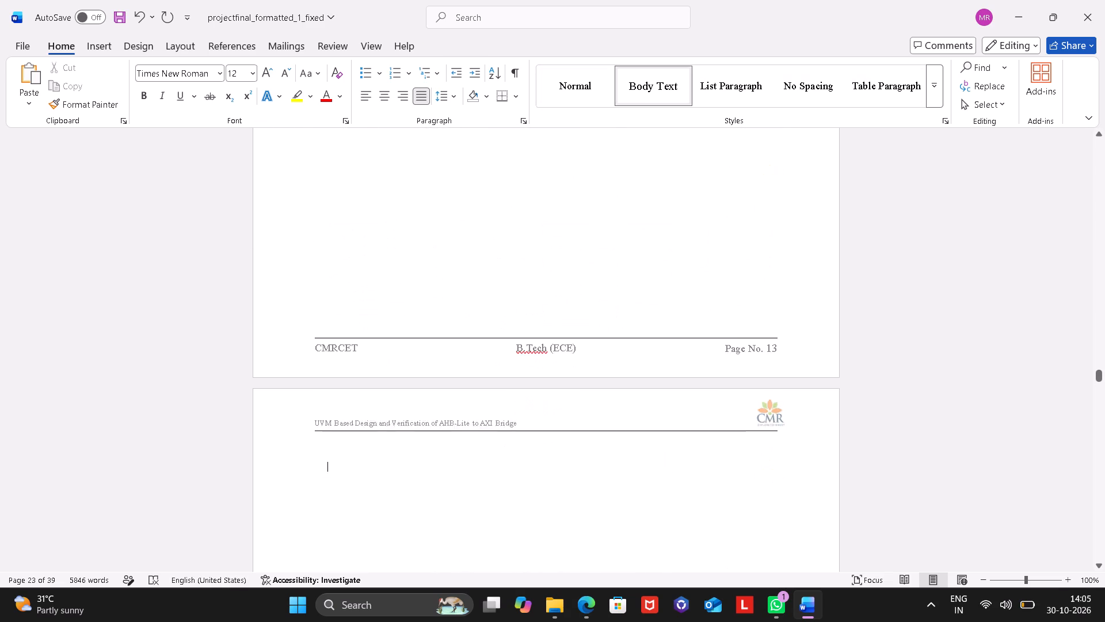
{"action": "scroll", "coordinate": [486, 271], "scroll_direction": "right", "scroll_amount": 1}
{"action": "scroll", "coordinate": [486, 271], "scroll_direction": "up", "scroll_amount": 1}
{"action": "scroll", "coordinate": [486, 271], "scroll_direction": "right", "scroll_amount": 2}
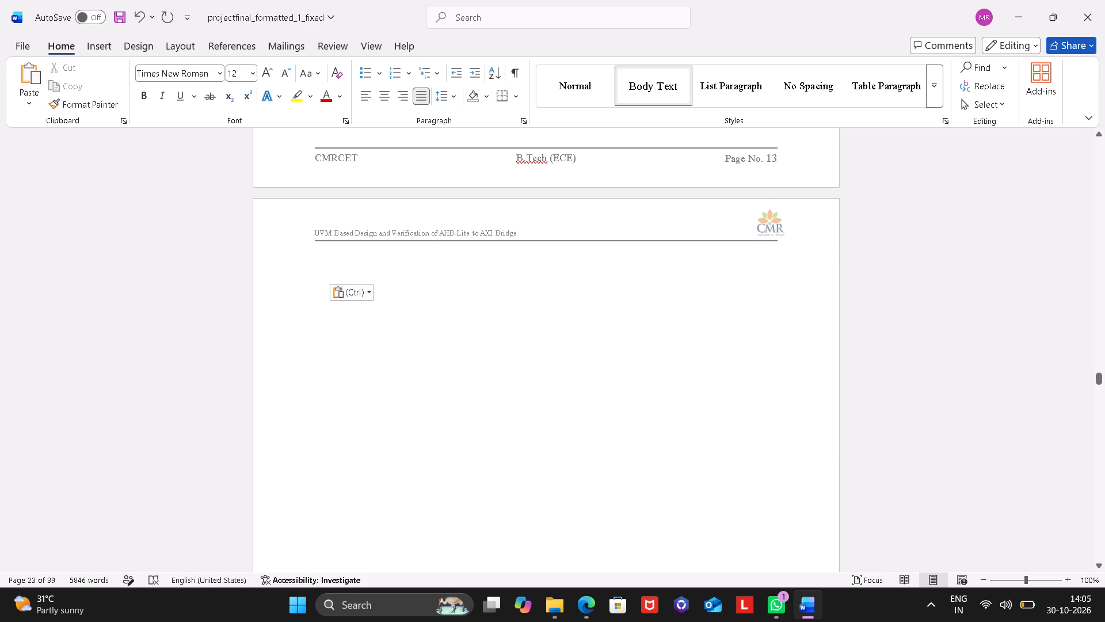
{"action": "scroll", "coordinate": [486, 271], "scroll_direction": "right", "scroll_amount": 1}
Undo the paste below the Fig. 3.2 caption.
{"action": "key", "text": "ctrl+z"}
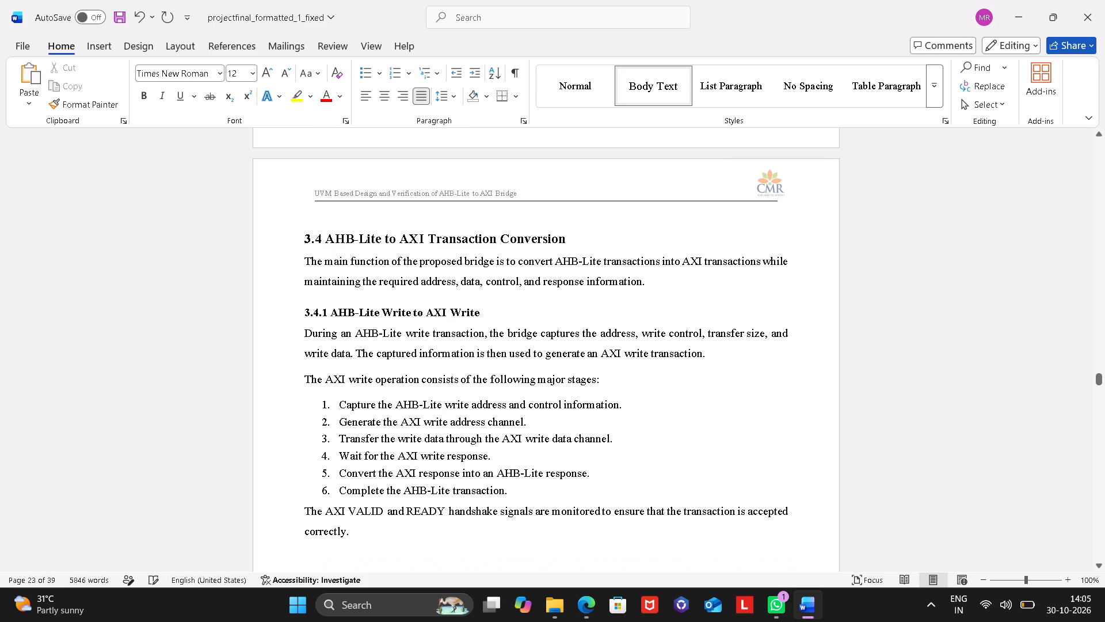
Shrink the old Fig. 3.2 picture proportionally to less than half its width, keeping its upper corner at the text margin.
{"action": "scroll", "coordinate": [486, 271], "scroll_direction": "down", "scroll_amount": 2}
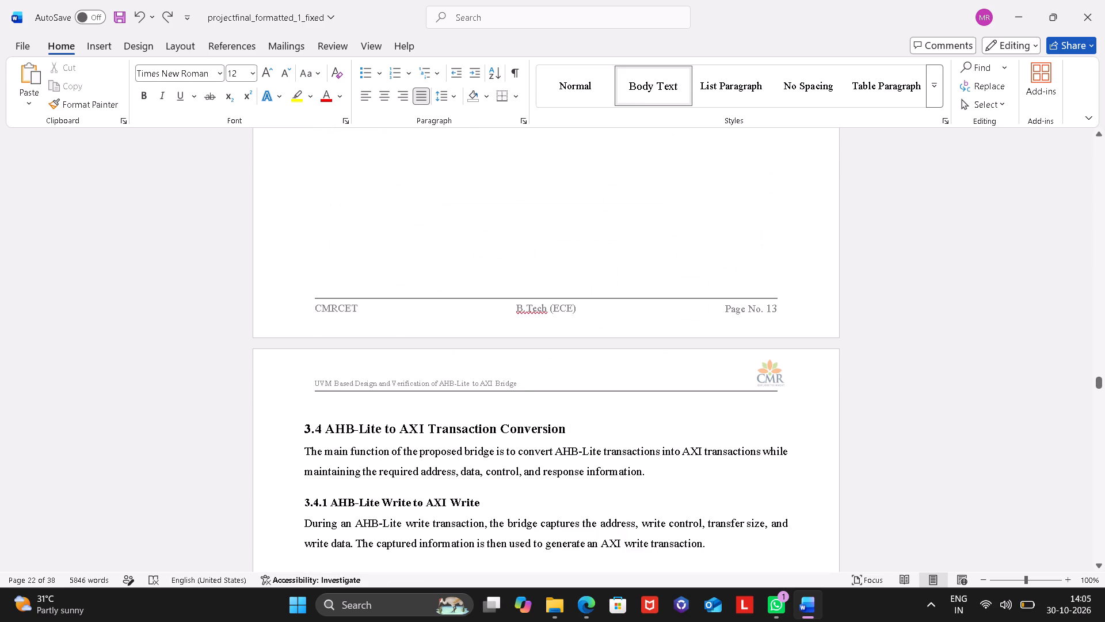
{"action": "scroll", "coordinate": [486, 271], "scroll_direction": "up", "scroll_amount": 5}
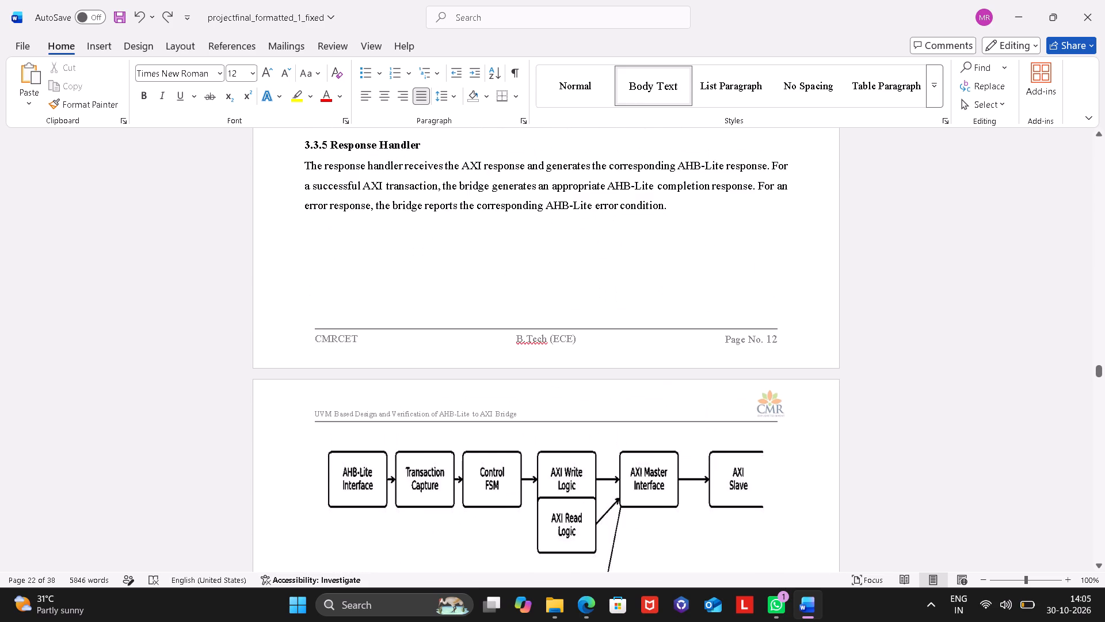
{"action": "scroll", "coordinate": [486, 271], "scroll_direction": "down", "scroll_amount": 2}
{"action": "left_click", "coordinate": [486, 271]}
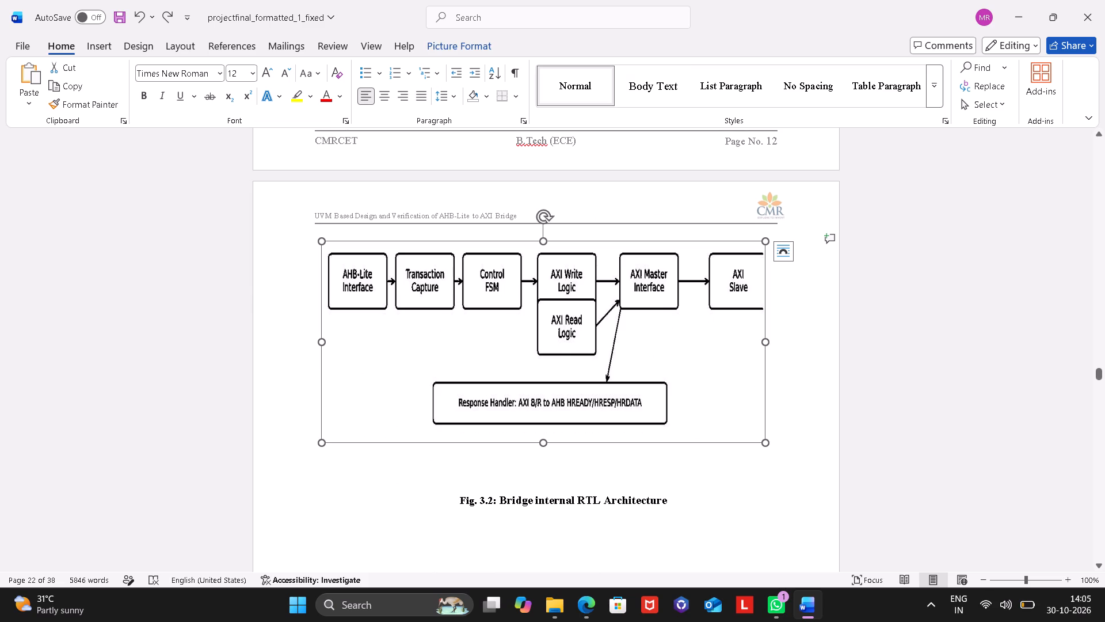
{"action": "left_click_drag", "start_coordinate": [763, 445], "coordinate": [414, 278]}
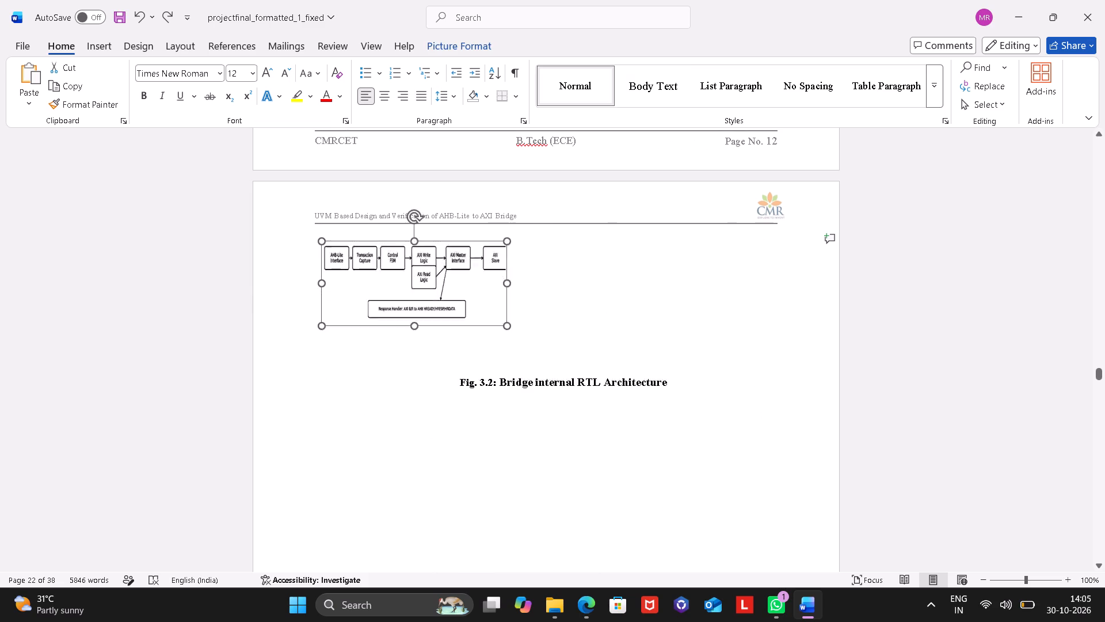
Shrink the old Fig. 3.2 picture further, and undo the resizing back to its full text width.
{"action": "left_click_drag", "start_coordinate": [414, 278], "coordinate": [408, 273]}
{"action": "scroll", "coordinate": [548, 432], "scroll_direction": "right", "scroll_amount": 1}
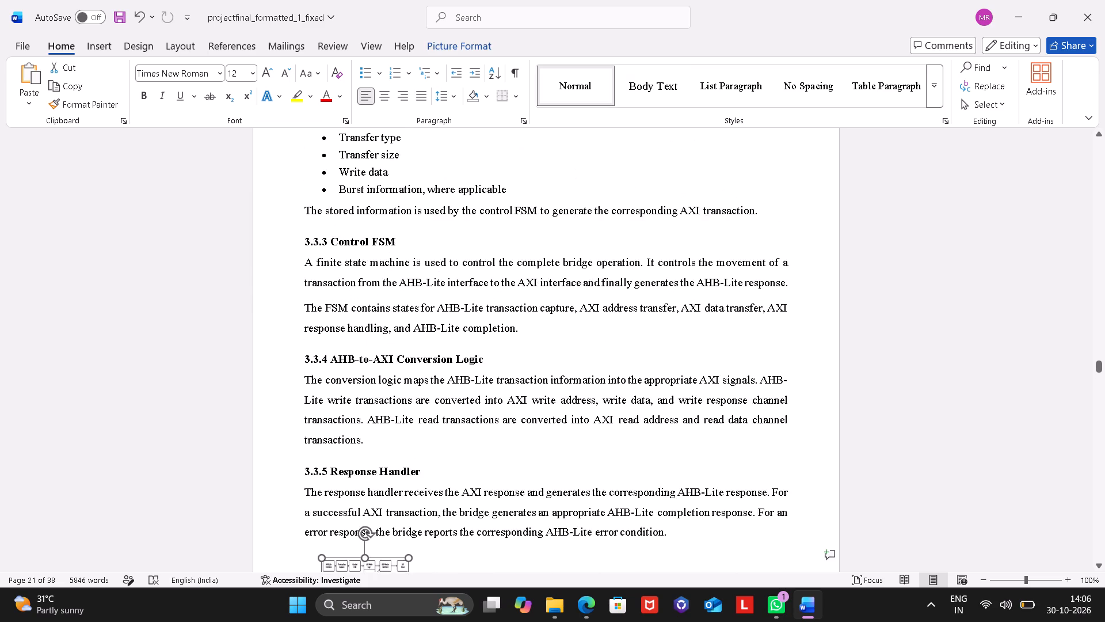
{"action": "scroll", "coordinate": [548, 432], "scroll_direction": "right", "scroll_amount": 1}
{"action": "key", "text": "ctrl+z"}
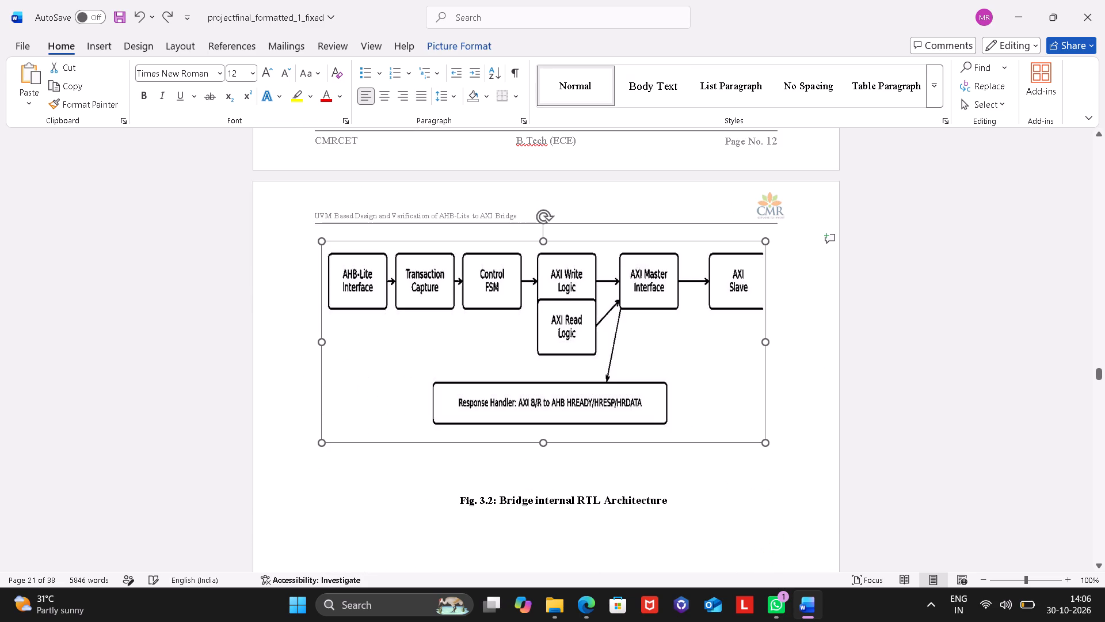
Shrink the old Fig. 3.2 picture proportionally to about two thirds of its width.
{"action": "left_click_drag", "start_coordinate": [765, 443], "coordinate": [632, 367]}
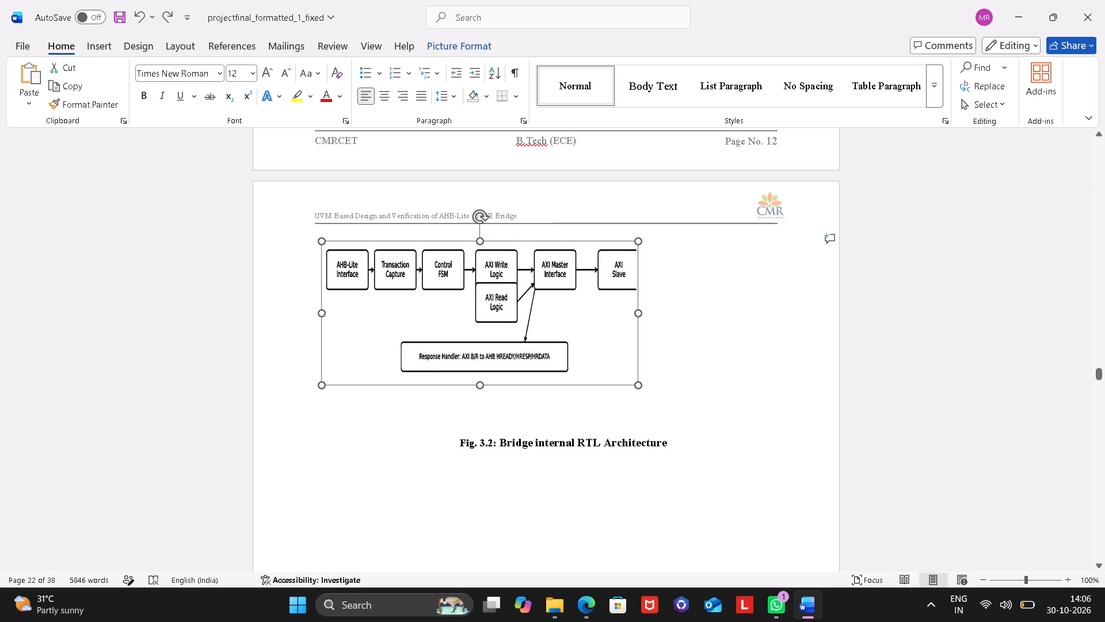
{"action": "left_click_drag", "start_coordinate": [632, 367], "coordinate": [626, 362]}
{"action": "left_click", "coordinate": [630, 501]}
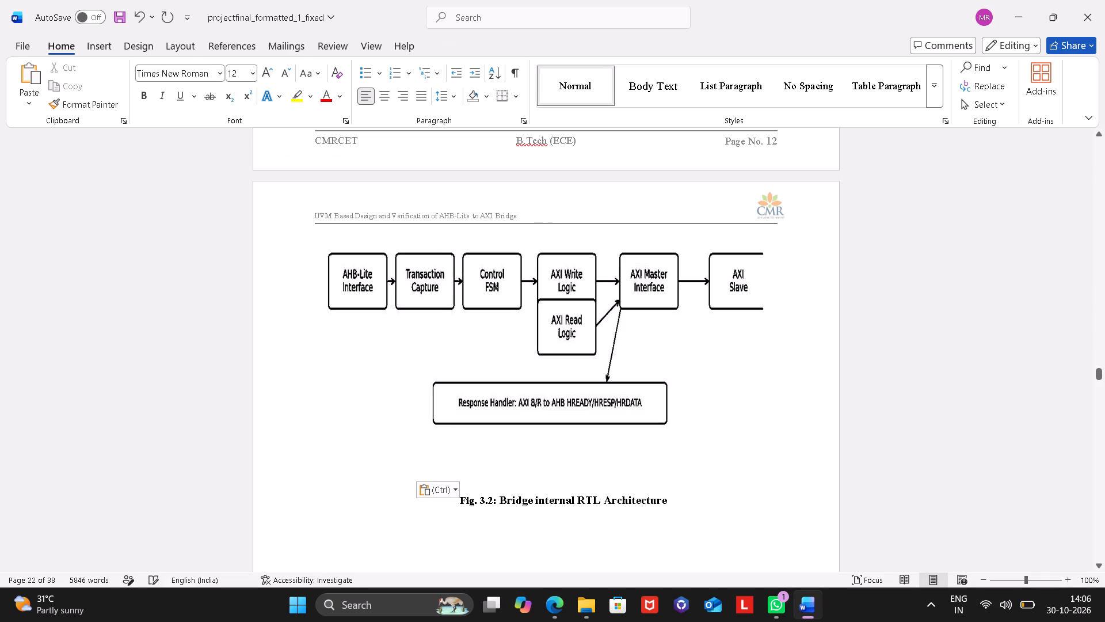
{"action": "scroll", "coordinate": [496, 471], "scroll_direction": "down", "scroll_amount": 1}
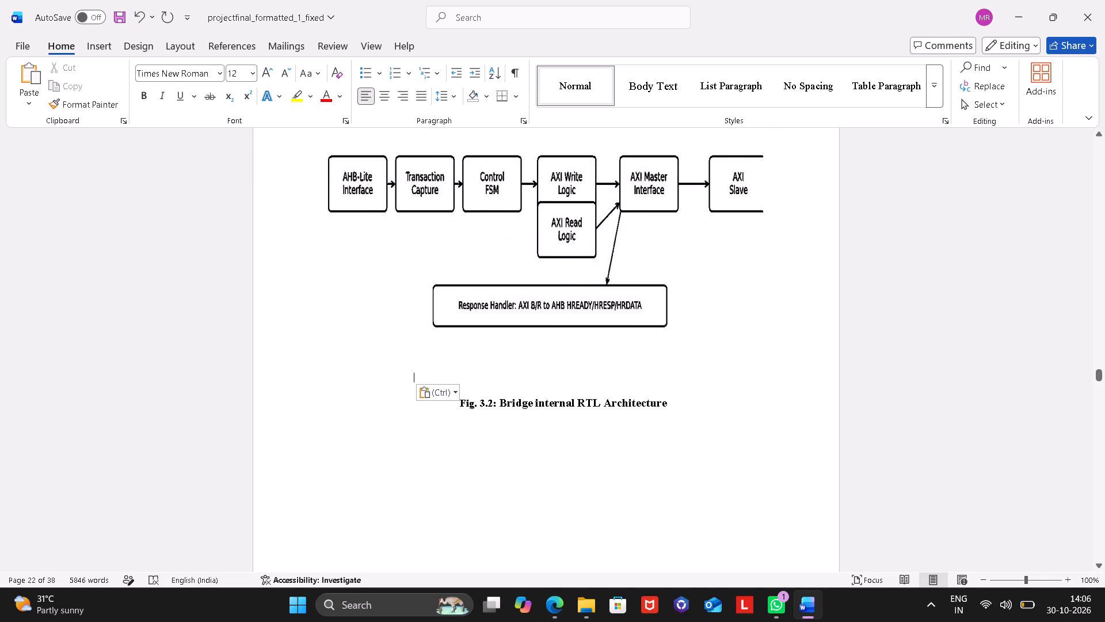
{"action": "left_click", "coordinate": [432, 393]}
{"action": "left_click", "coordinate": [430, 432]}
{"action": "left_click", "coordinate": [436, 393]}
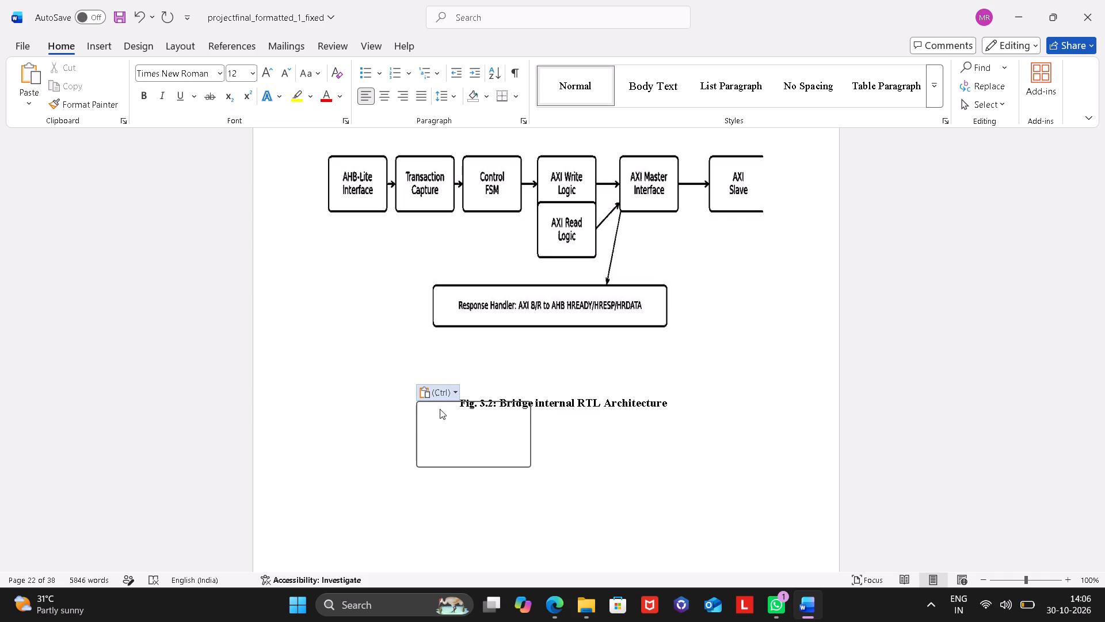
{"action": "left_click", "coordinate": [467, 434]}
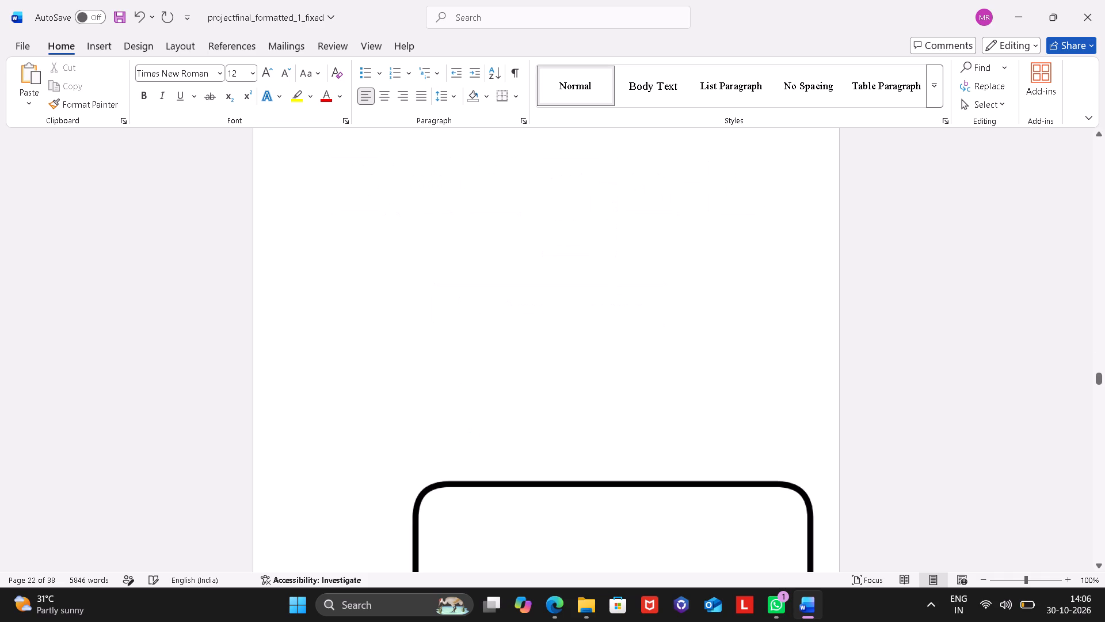
Look through the pages after the old Fig. 3.2 picture to find where the pasted diagram and caption landed.
{"action": "scroll", "coordinate": [456, 325], "scroll_direction": "down", "scroll_amount": 4}
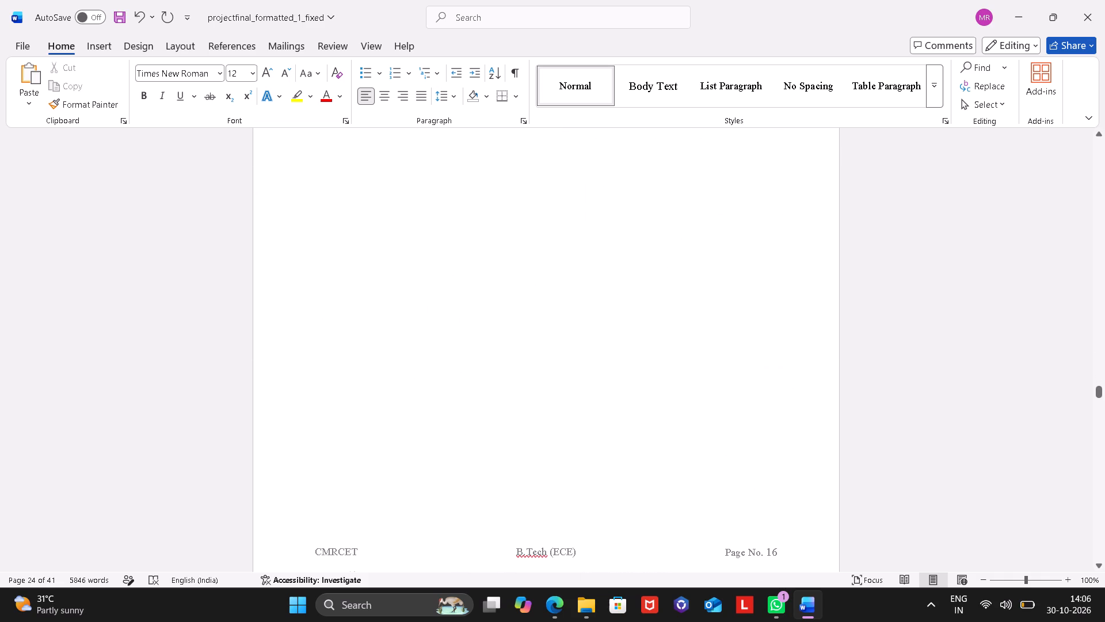
{"action": "scroll", "coordinate": [456, 325], "scroll_direction": "down", "scroll_amount": 4}
{"action": "scroll", "coordinate": [456, 325], "scroll_direction": "up", "scroll_amount": 10}
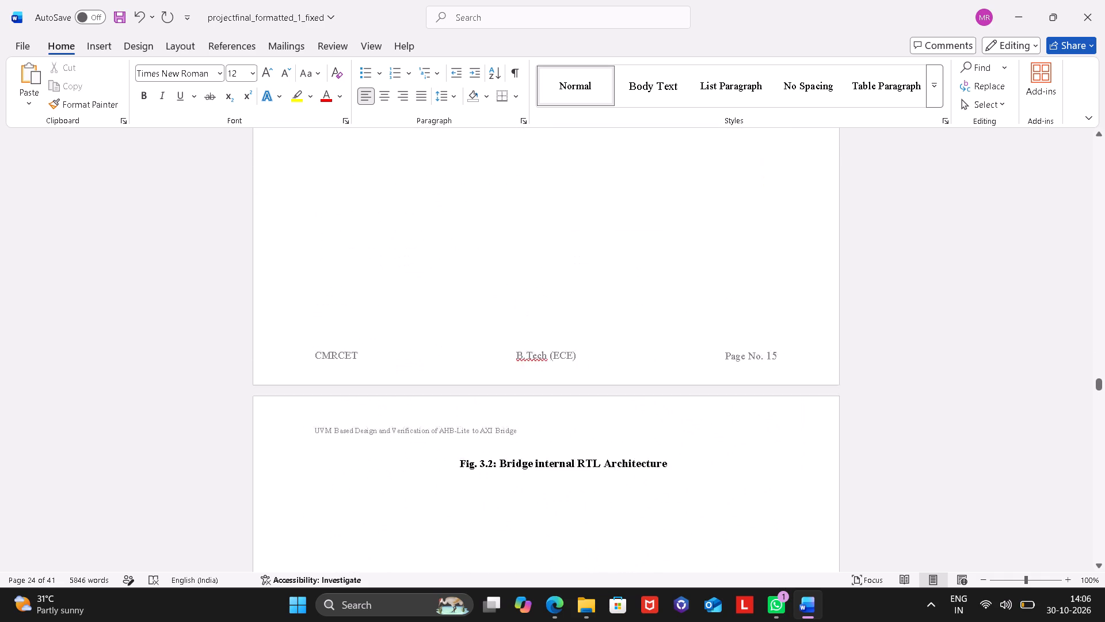
{"action": "scroll", "coordinate": [456, 325], "scroll_direction": "up", "scroll_amount": 4}
{"action": "scroll", "coordinate": [456, 325], "scroll_direction": "down", "scroll_amount": 5}
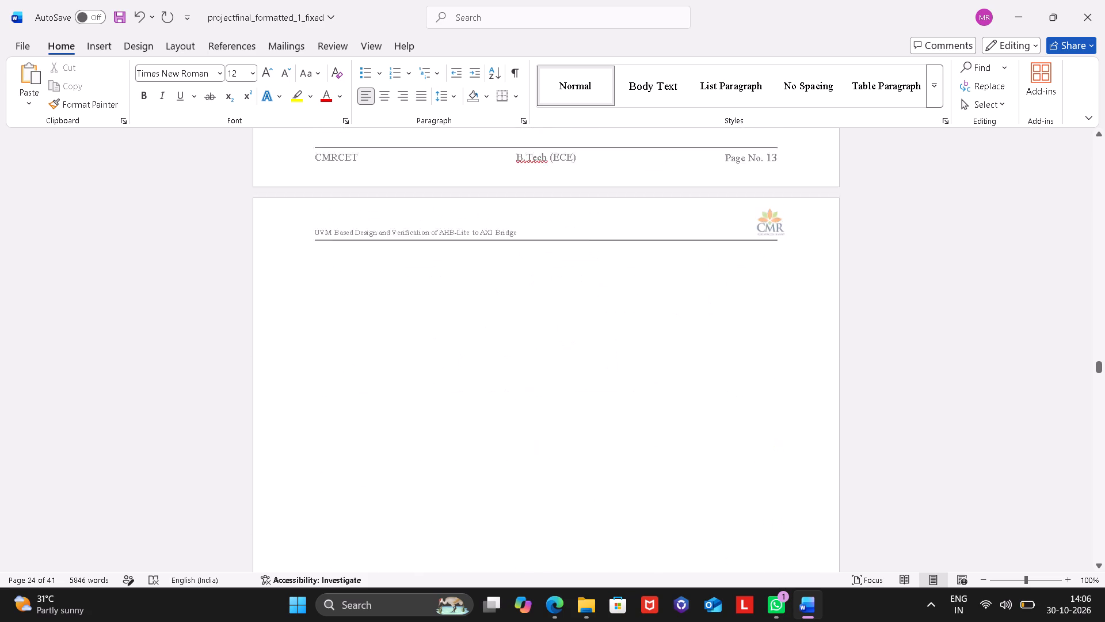
{"action": "scroll", "coordinate": [456, 325], "scroll_direction": "down", "scroll_amount": 4}
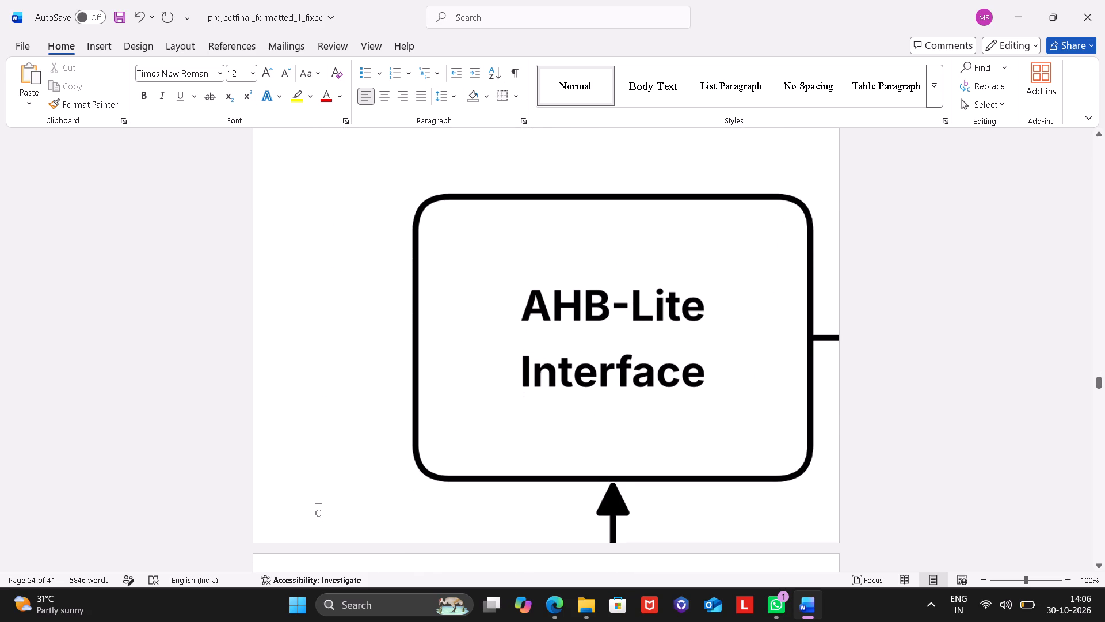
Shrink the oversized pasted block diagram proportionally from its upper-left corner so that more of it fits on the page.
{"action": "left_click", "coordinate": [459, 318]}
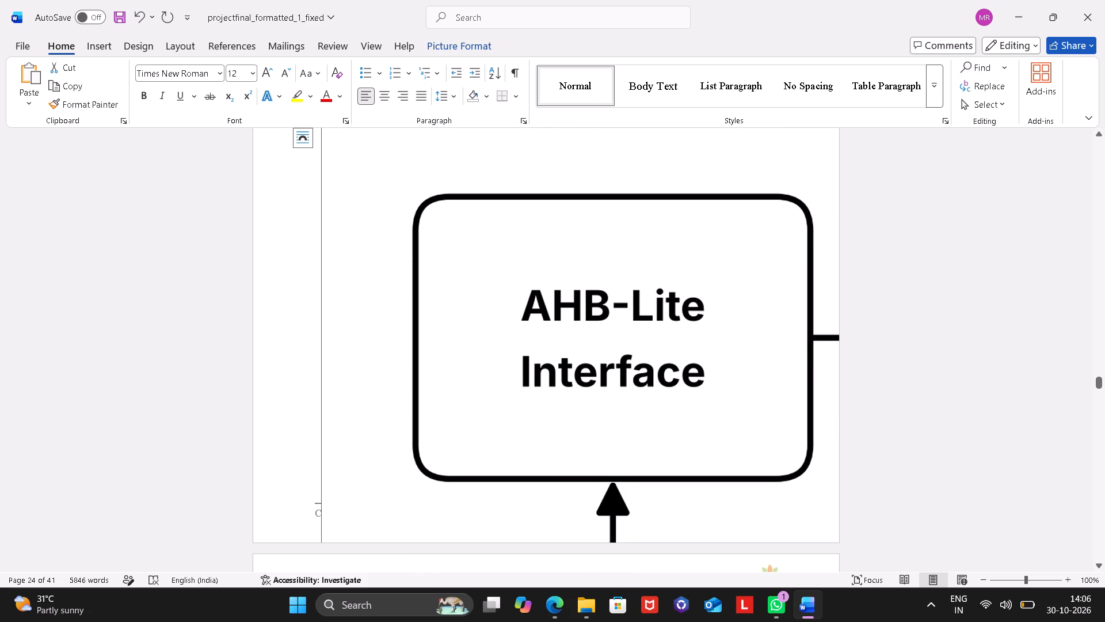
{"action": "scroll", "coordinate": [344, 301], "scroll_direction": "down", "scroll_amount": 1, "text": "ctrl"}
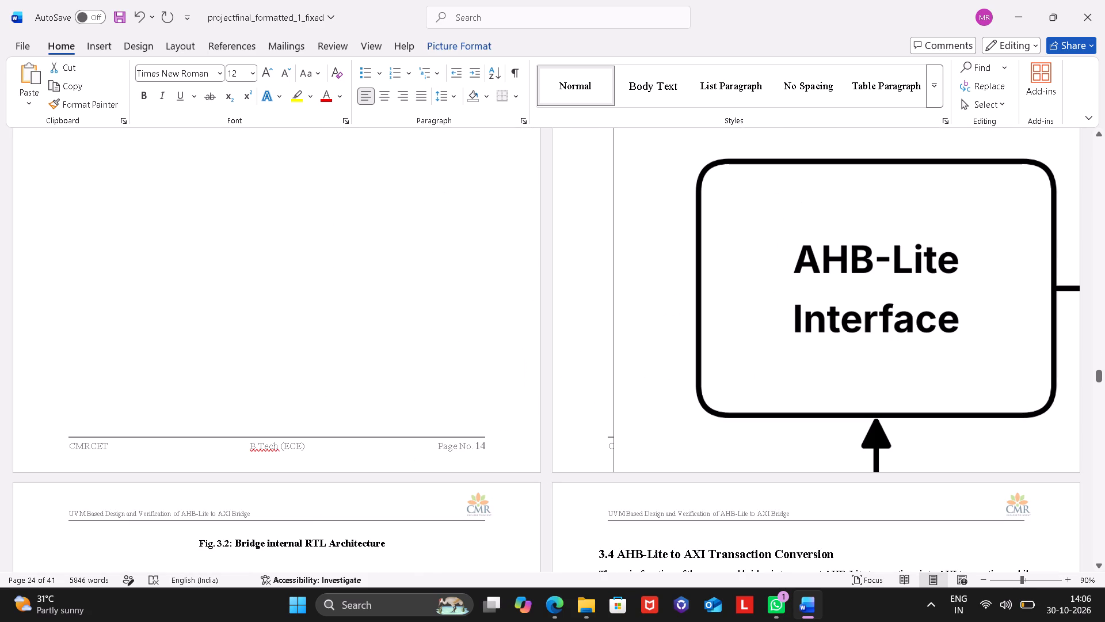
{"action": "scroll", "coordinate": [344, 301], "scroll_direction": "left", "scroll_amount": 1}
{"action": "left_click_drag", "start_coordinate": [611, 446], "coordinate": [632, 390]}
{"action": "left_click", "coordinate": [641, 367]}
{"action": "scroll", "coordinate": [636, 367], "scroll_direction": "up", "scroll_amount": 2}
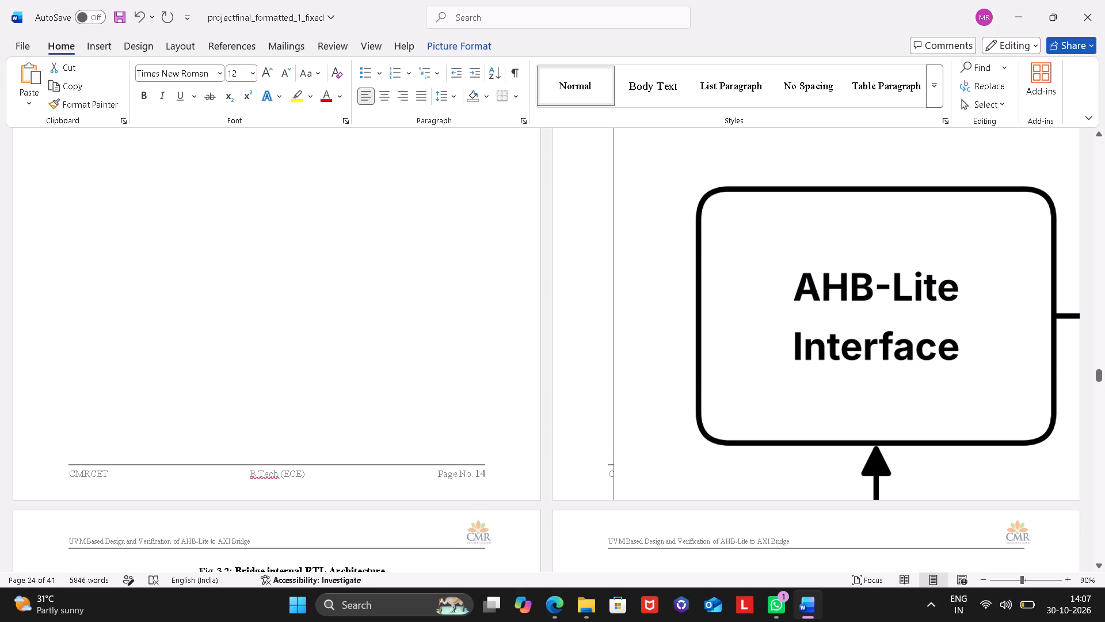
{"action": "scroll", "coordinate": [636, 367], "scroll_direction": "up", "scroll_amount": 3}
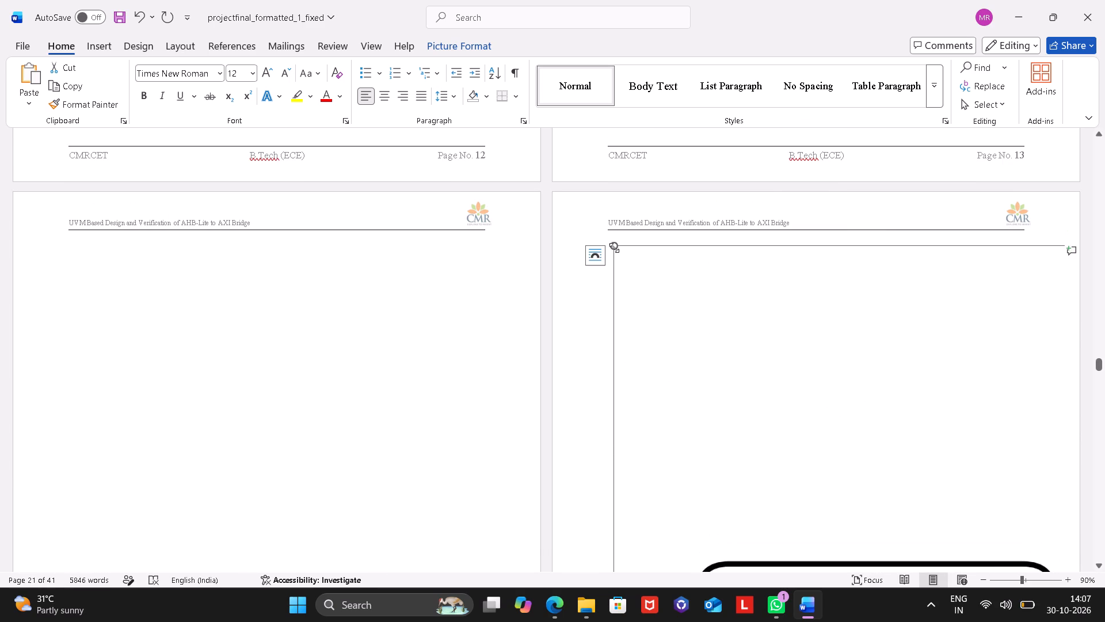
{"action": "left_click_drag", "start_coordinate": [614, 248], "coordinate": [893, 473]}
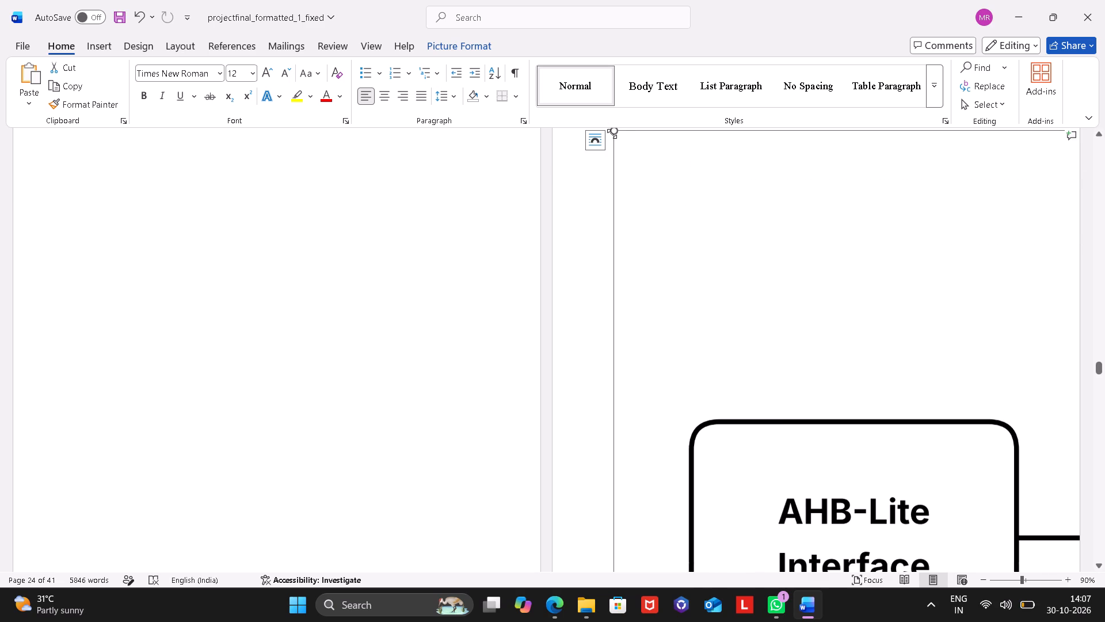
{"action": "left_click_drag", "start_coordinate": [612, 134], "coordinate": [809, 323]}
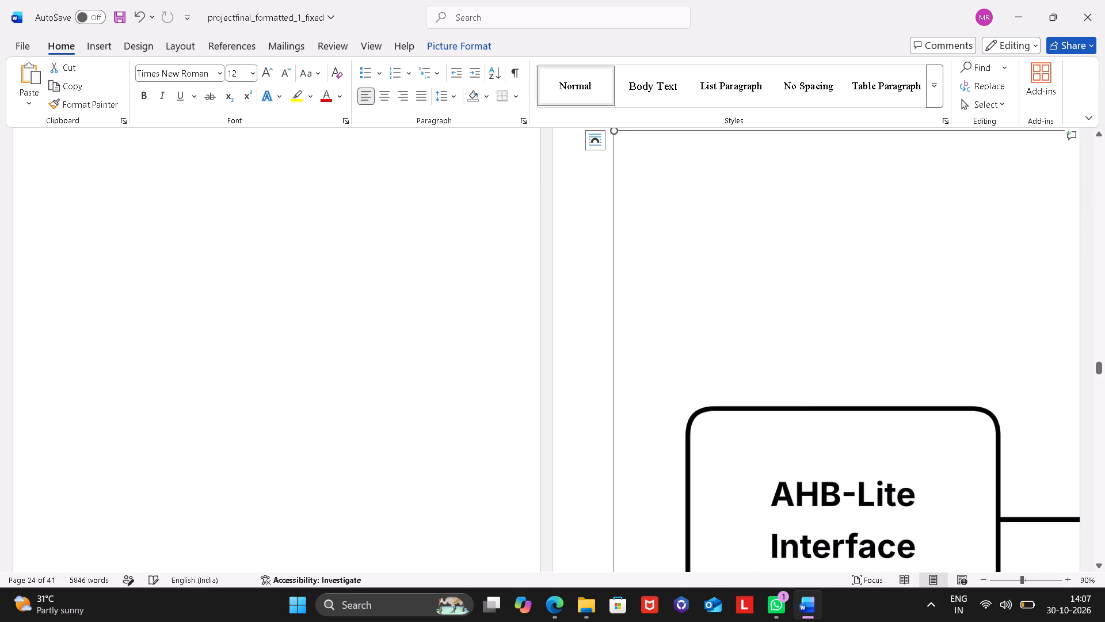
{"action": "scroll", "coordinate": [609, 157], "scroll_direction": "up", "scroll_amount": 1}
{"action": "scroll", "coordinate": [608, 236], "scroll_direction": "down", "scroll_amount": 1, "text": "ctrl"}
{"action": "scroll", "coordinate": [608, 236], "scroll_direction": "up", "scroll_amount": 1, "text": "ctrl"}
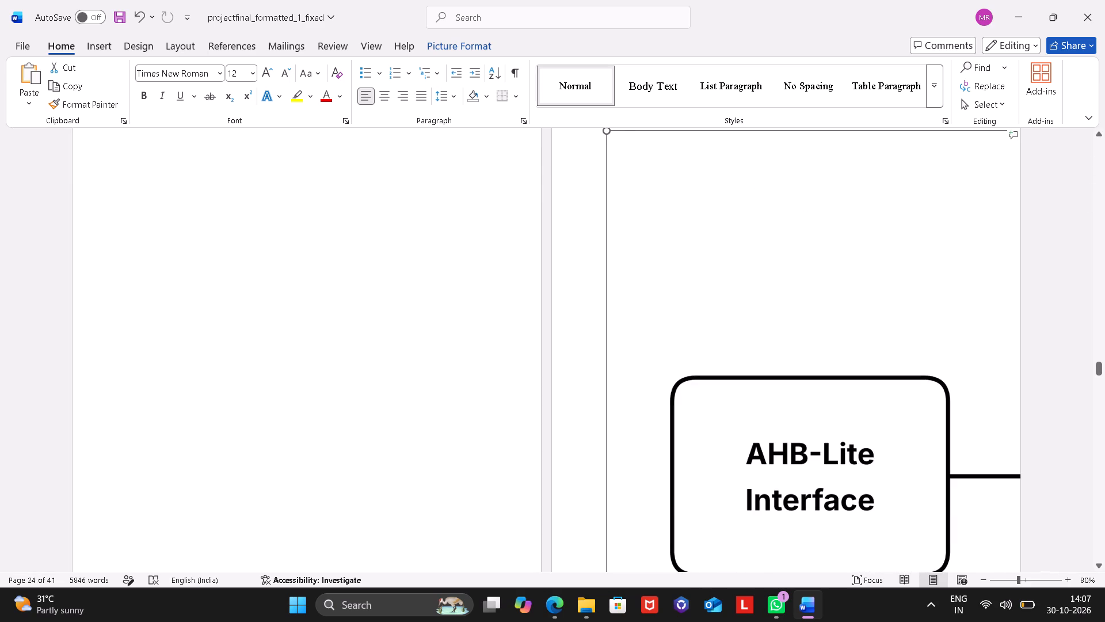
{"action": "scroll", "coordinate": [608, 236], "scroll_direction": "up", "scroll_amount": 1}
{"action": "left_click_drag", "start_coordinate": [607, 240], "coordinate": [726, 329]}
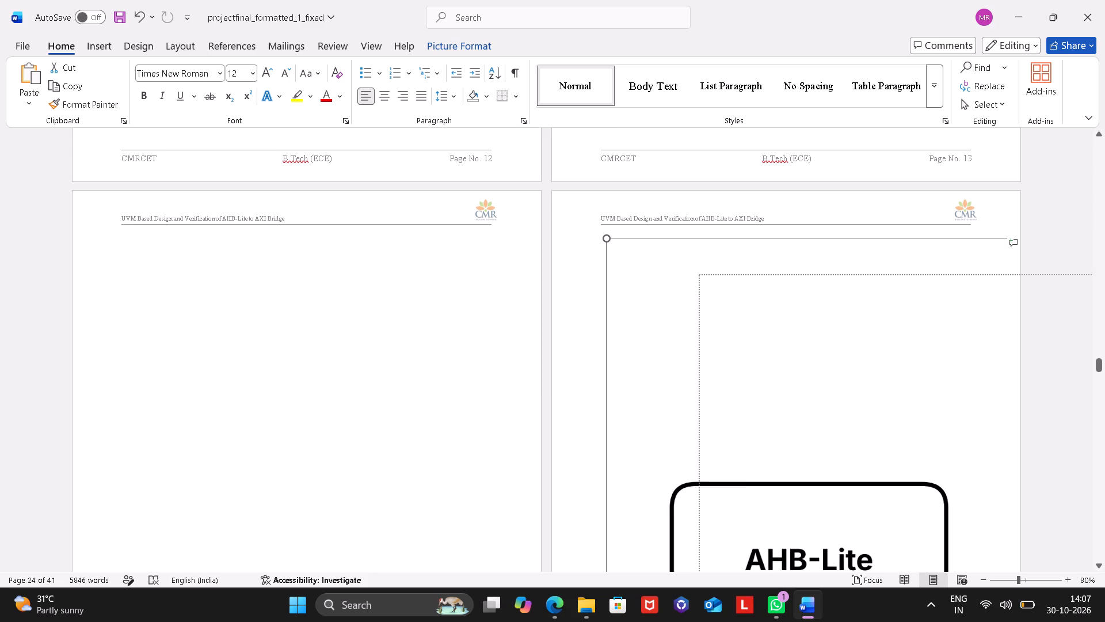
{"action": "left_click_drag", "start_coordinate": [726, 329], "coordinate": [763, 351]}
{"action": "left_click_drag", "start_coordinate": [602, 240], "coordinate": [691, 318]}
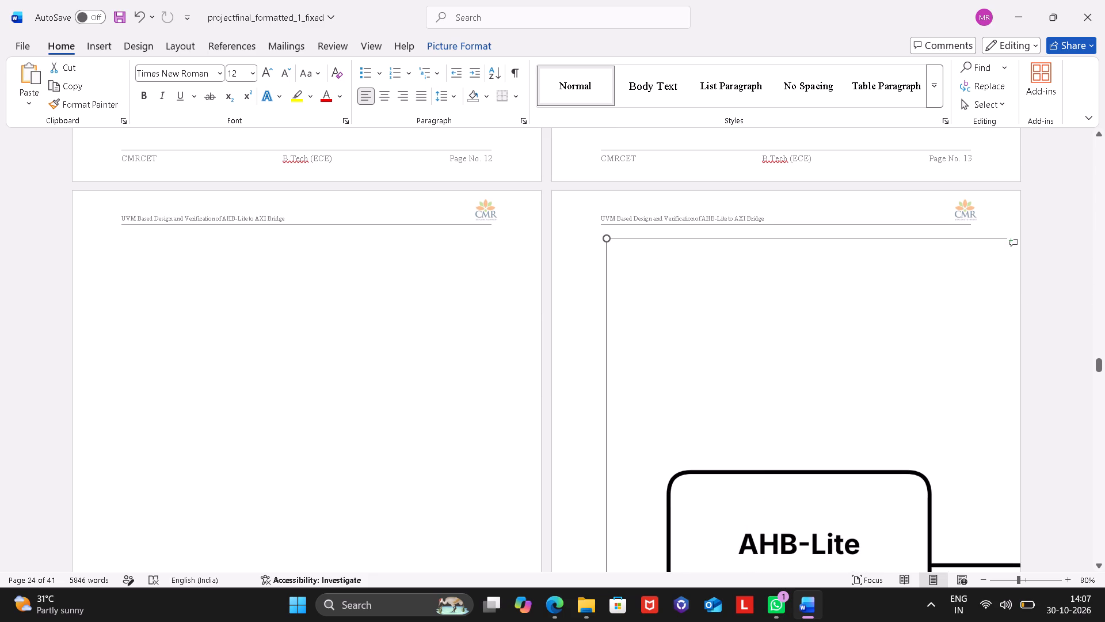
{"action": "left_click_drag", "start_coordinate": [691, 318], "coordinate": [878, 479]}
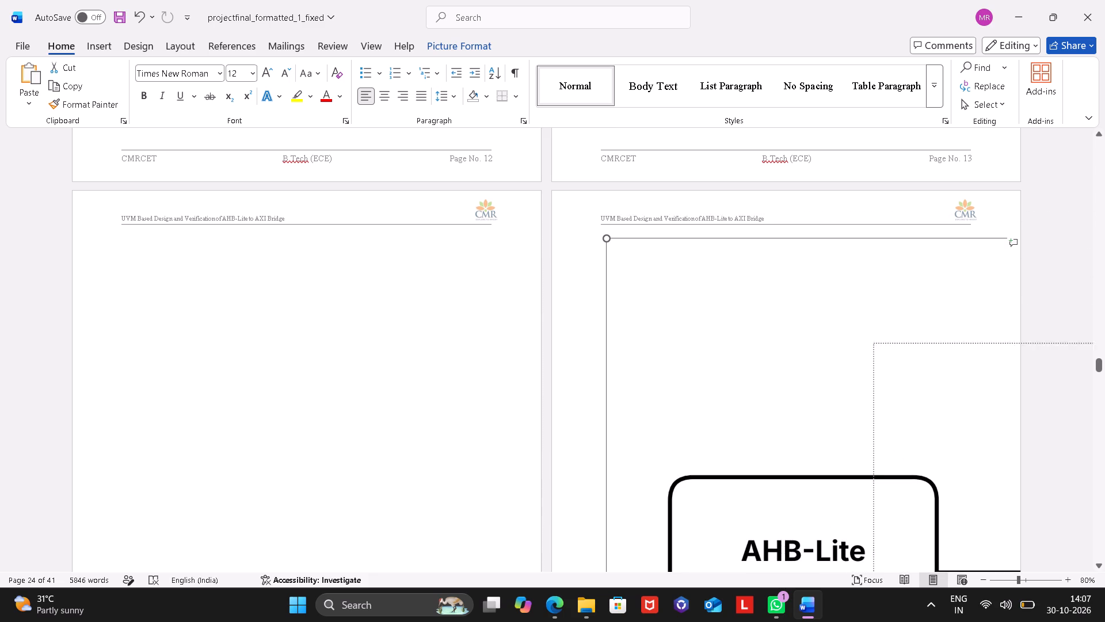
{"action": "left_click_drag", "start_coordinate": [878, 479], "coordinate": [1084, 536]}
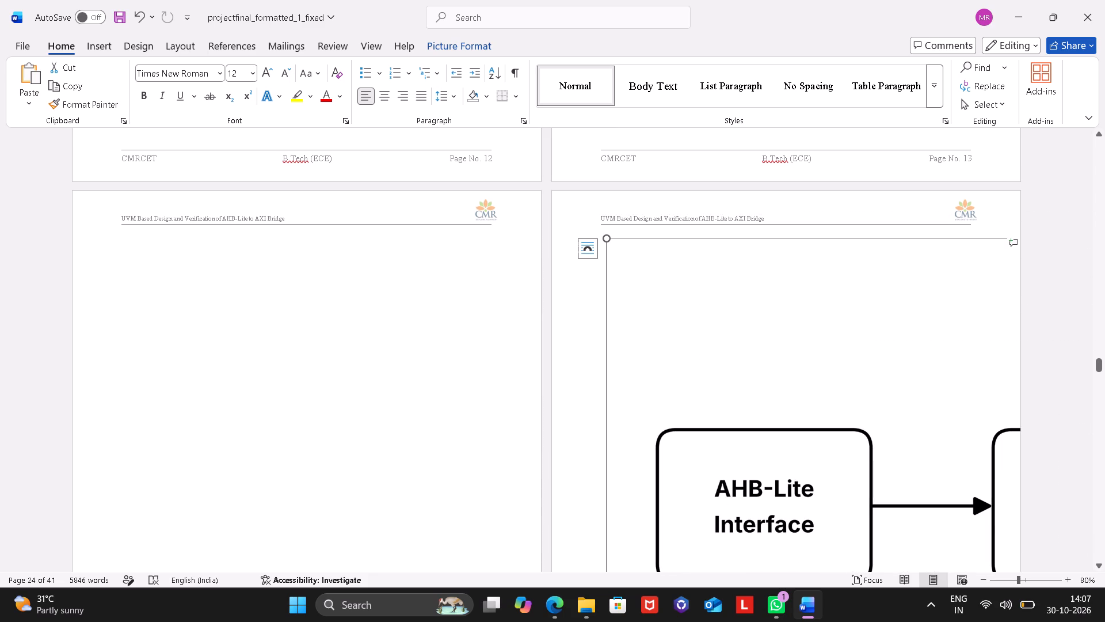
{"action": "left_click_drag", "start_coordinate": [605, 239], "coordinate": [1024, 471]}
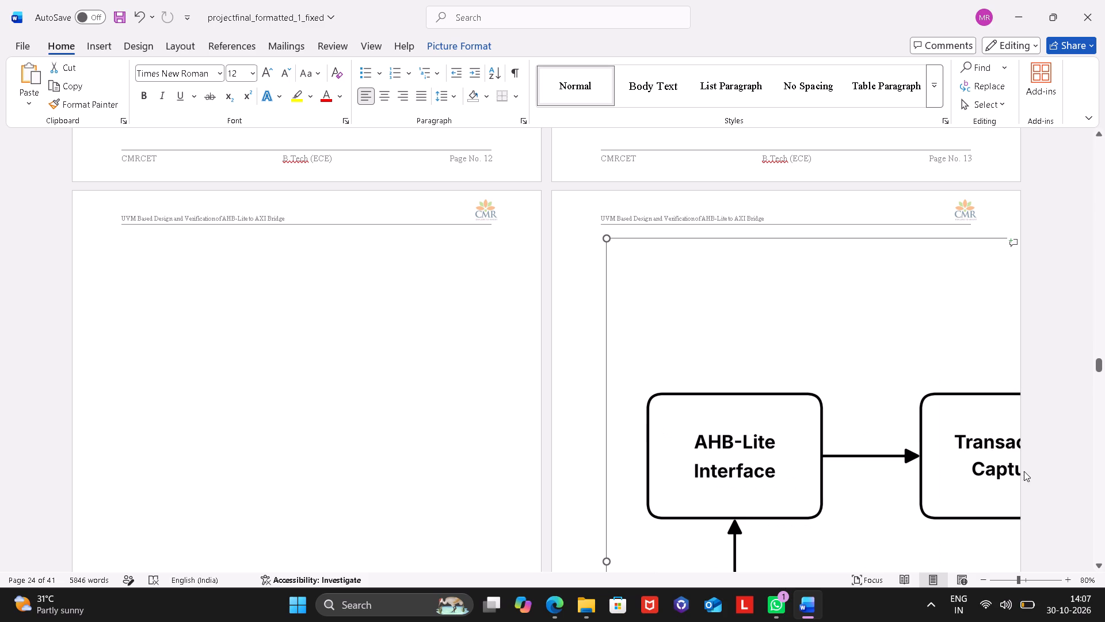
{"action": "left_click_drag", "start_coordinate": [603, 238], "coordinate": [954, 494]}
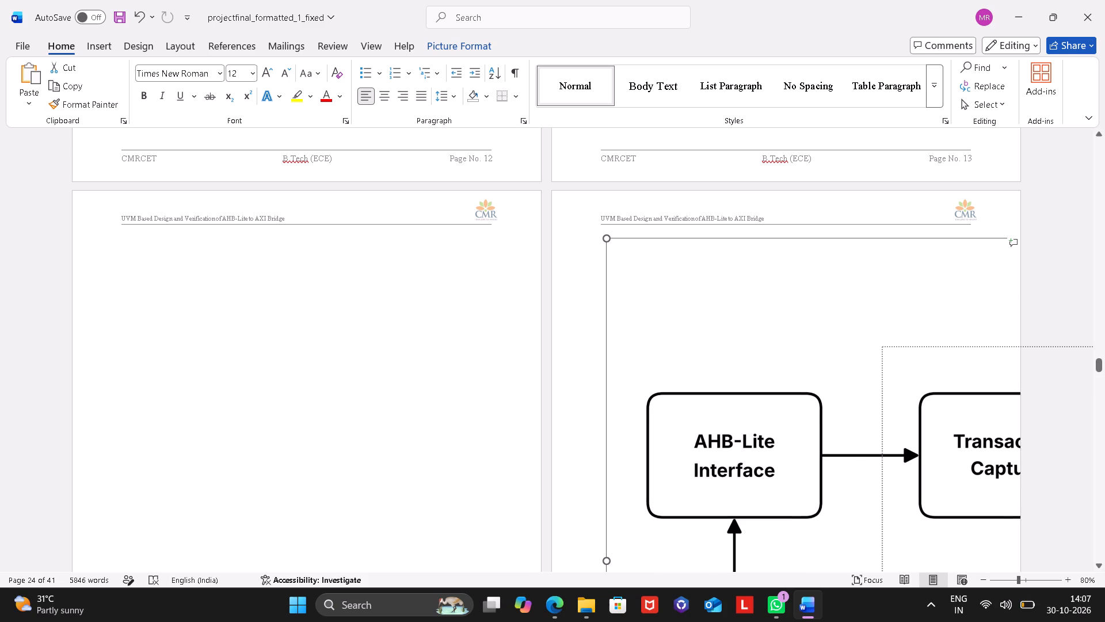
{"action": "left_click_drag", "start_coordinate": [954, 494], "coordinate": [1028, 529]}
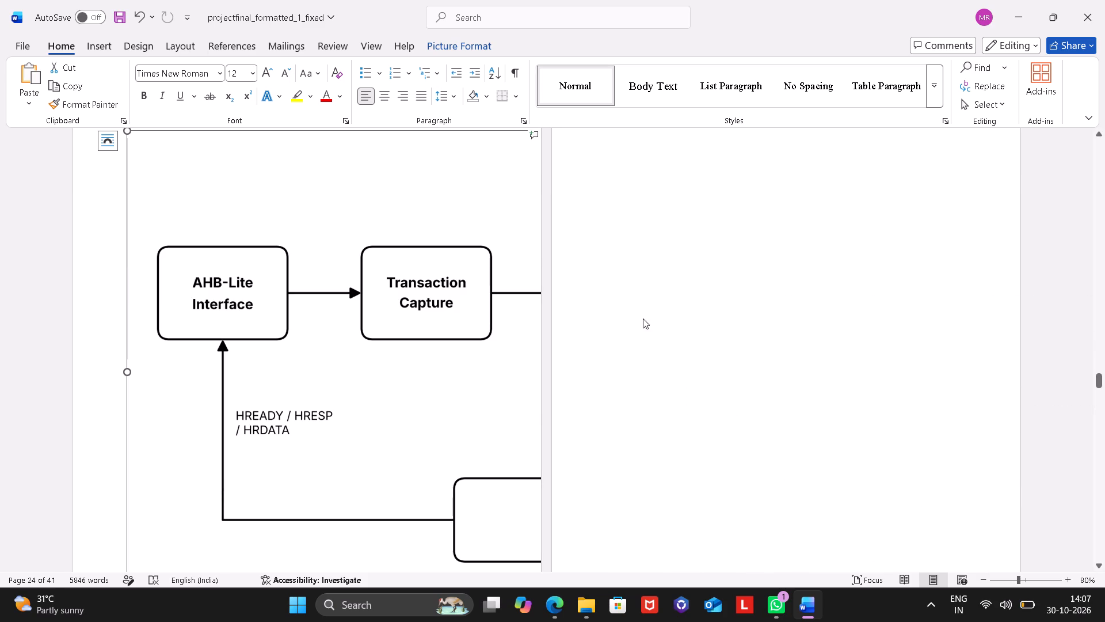
Undo the resizing of the pasted diagram and the paste itself, back to the original Fig. 3.2 picture and caption.
{"action": "right_click", "coordinate": [345, 326]}
{"action": "key", "text": "ctrl+shift+z"}
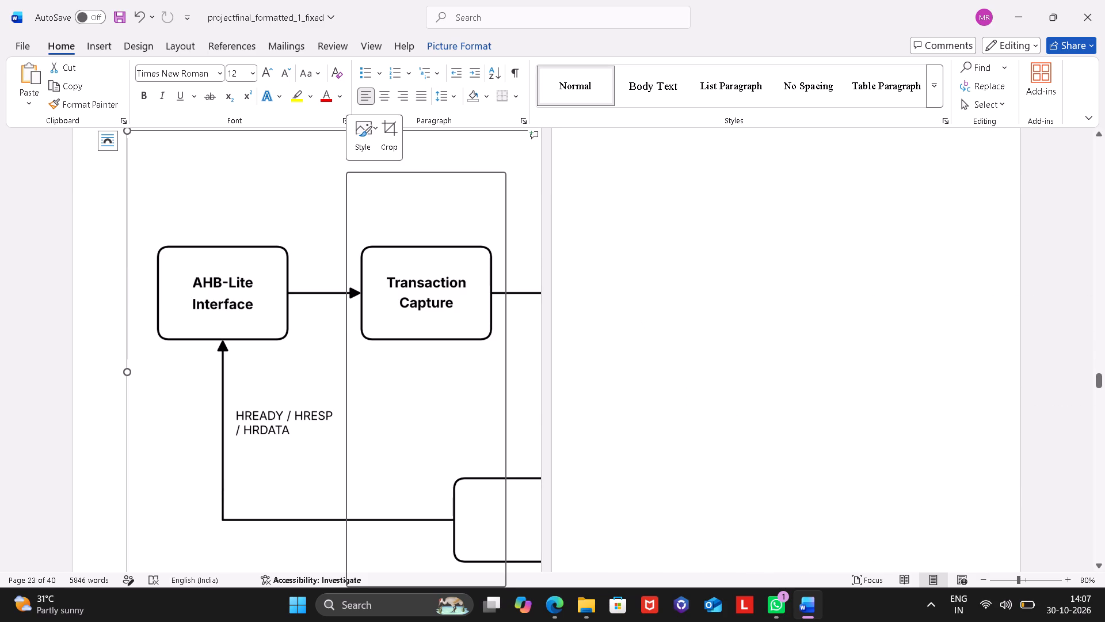
{"action": "key", "text": "ctrl+z"}
{"action": "key", "text": "ctrl+z"}
{"action": "key", "text": "ctrl+x"}
{"action": "key", "text": "ctrl+z"}
{"action": "key", "text": "ctrl+z"}
{"action": "key", "text": "ctrl+z"}
{"action": "left_click", "coordinate": [559, 278]}
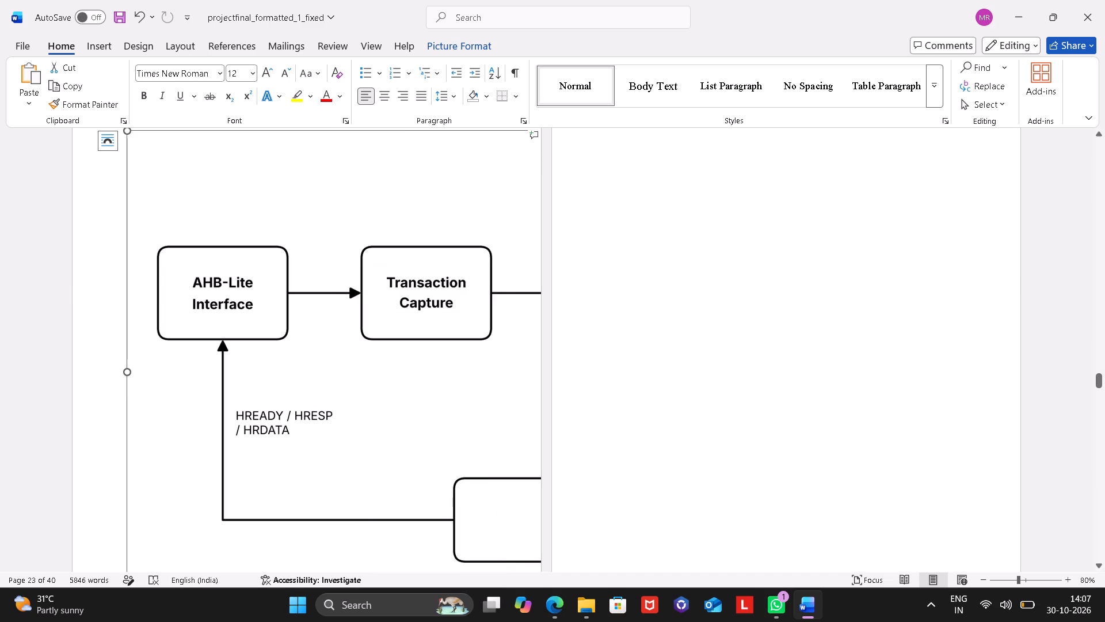
{"action": "key", "text": "ctrl+z"}
{"action": "key", "text": "ctrl+z"}
{"action": "key", "text": "ctrl+z"}
{"action": "key", "text": "ctrl+z"}
{"action": "key", "text": "ctrl+z"}
{"action": "key", "text": "ctrl+z"}
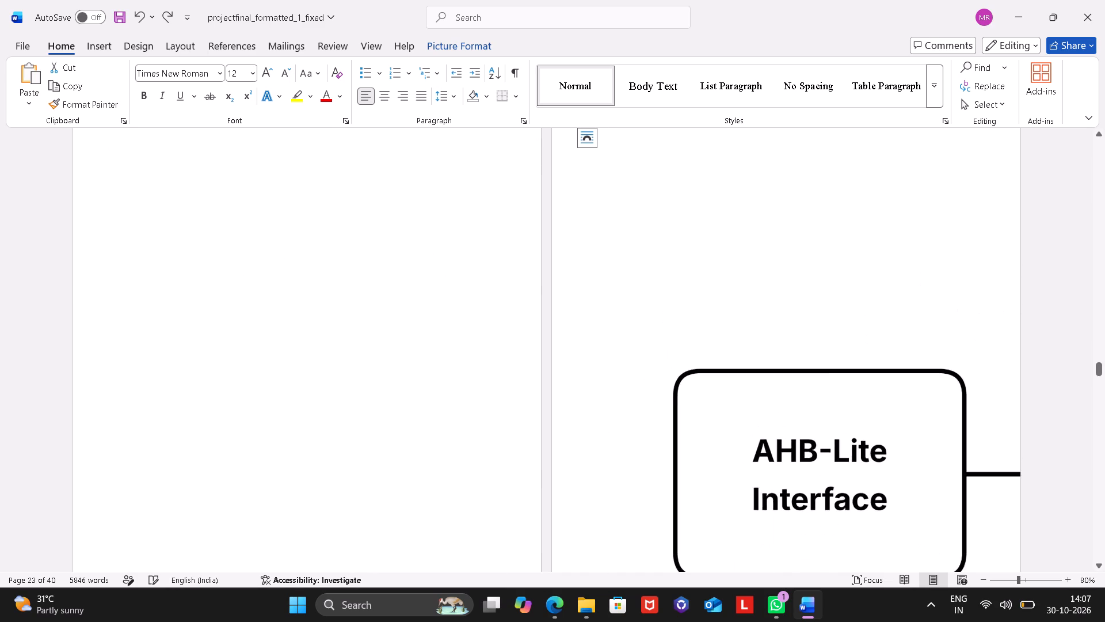
{"action": "key", "text": "ctrl+z"}
{"action": "key", "text": "ctrl+z"}
{"action": "scroll", "coordinate": [559, 278], "scroll_direction": "up", "scroll_amount": 2}
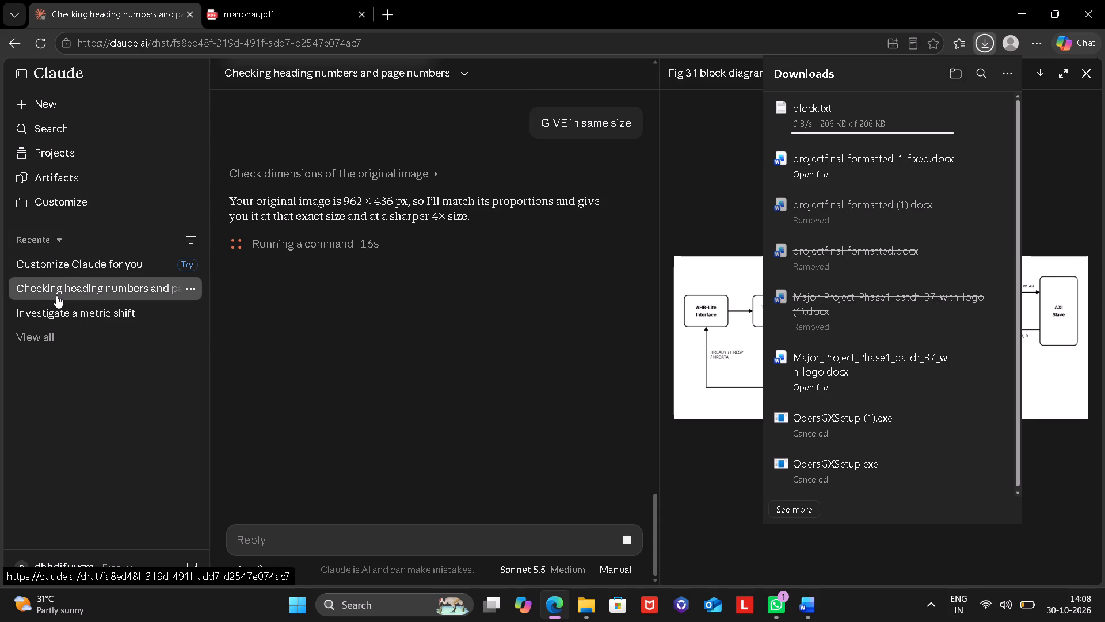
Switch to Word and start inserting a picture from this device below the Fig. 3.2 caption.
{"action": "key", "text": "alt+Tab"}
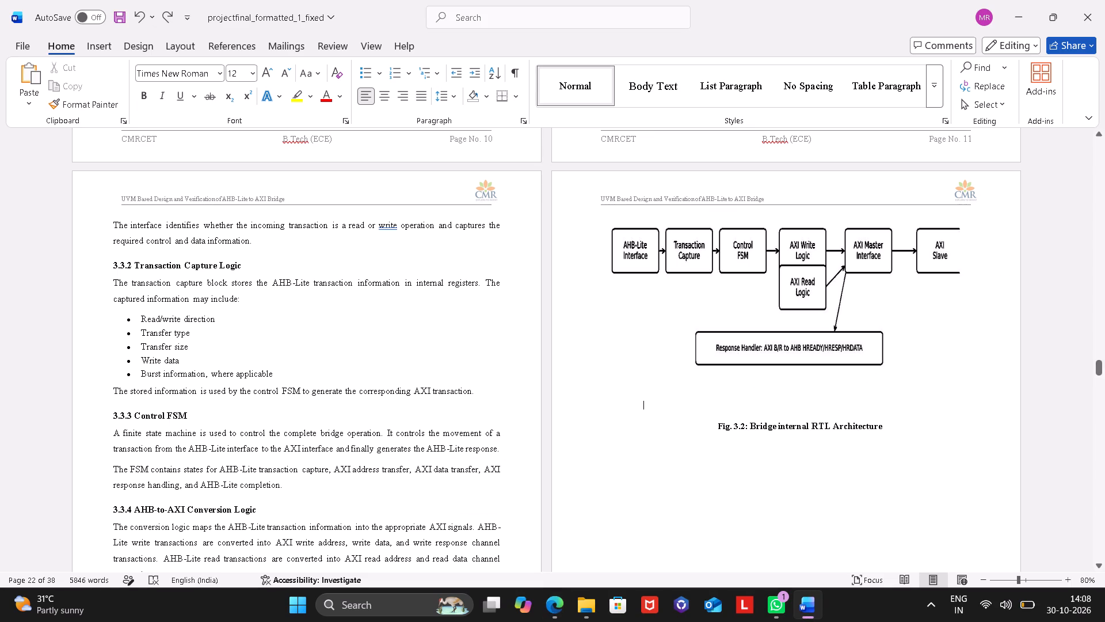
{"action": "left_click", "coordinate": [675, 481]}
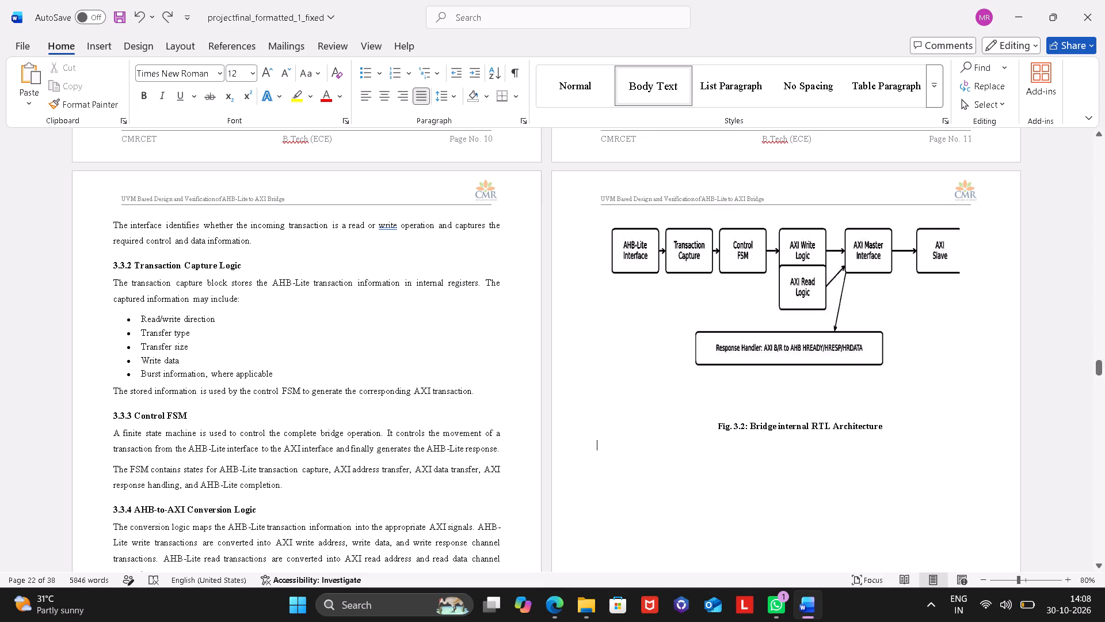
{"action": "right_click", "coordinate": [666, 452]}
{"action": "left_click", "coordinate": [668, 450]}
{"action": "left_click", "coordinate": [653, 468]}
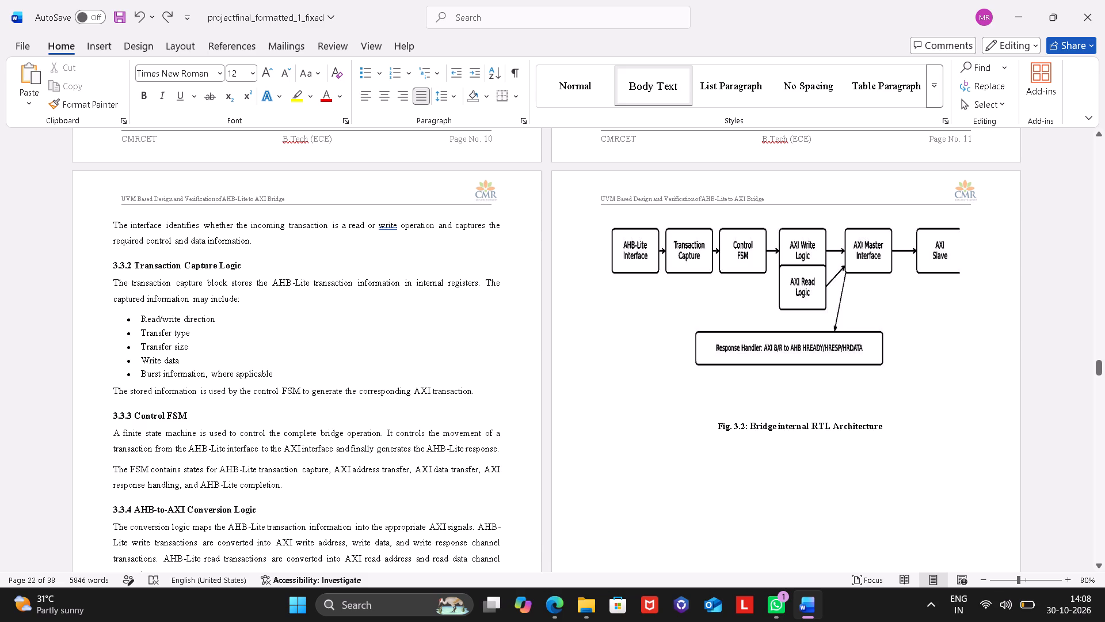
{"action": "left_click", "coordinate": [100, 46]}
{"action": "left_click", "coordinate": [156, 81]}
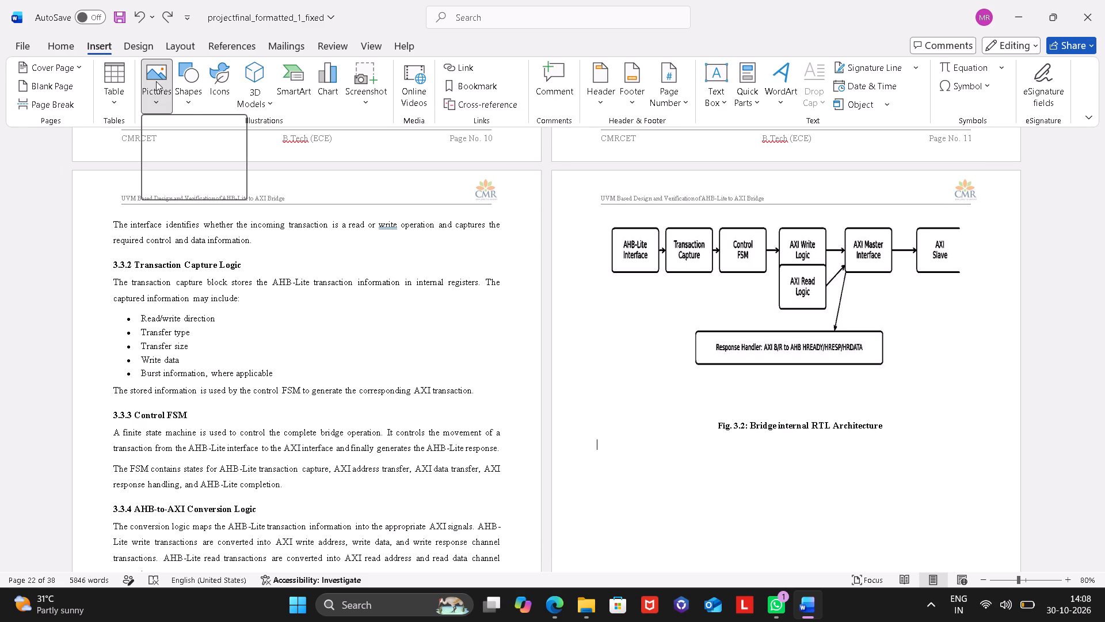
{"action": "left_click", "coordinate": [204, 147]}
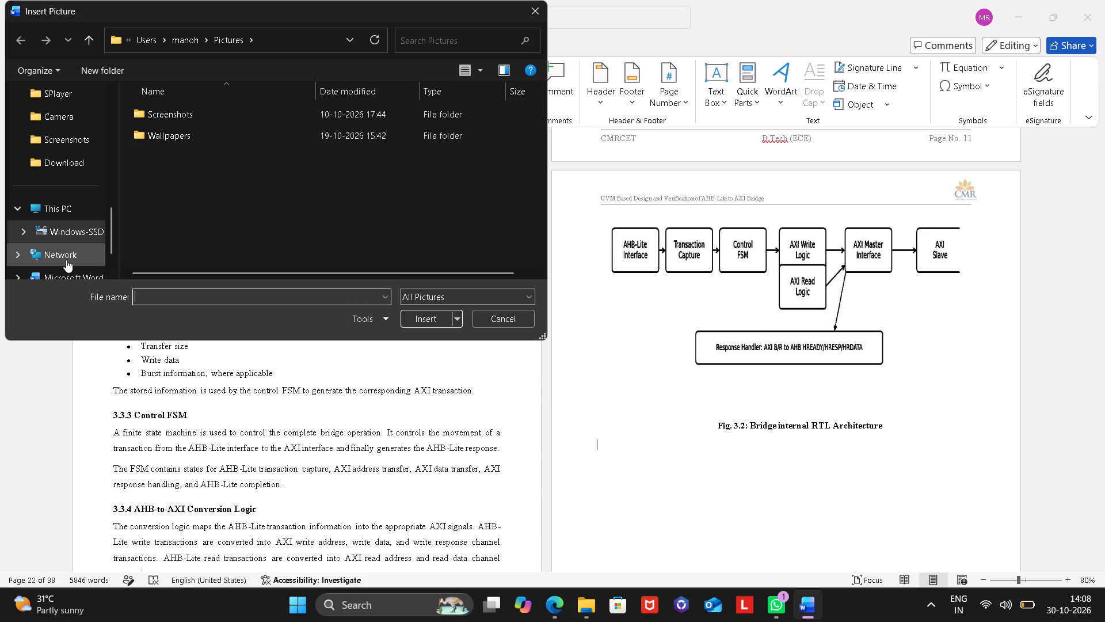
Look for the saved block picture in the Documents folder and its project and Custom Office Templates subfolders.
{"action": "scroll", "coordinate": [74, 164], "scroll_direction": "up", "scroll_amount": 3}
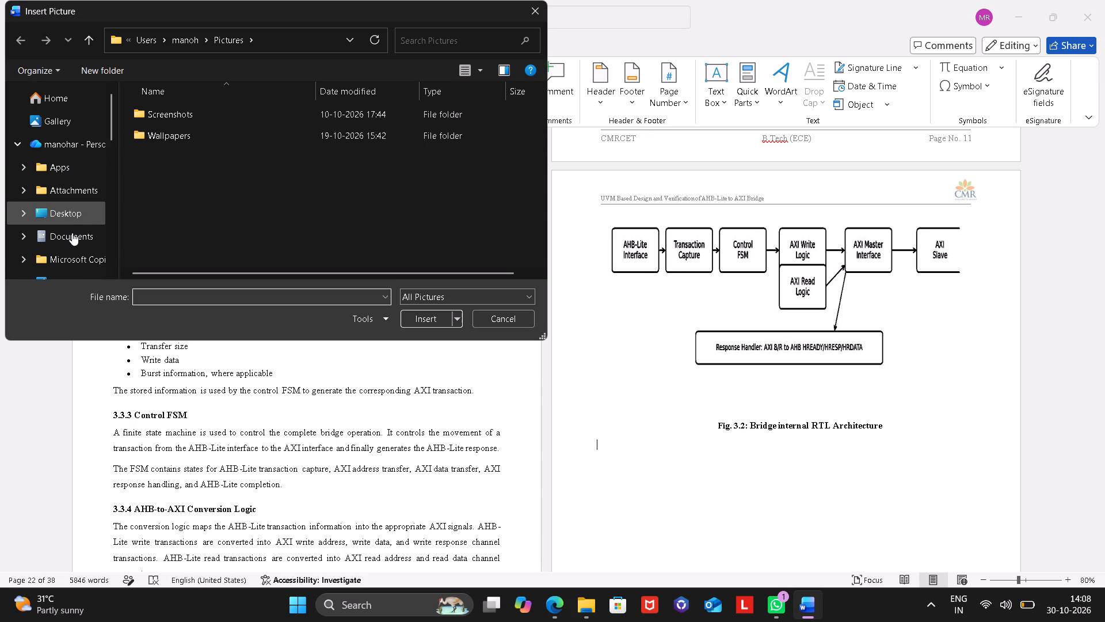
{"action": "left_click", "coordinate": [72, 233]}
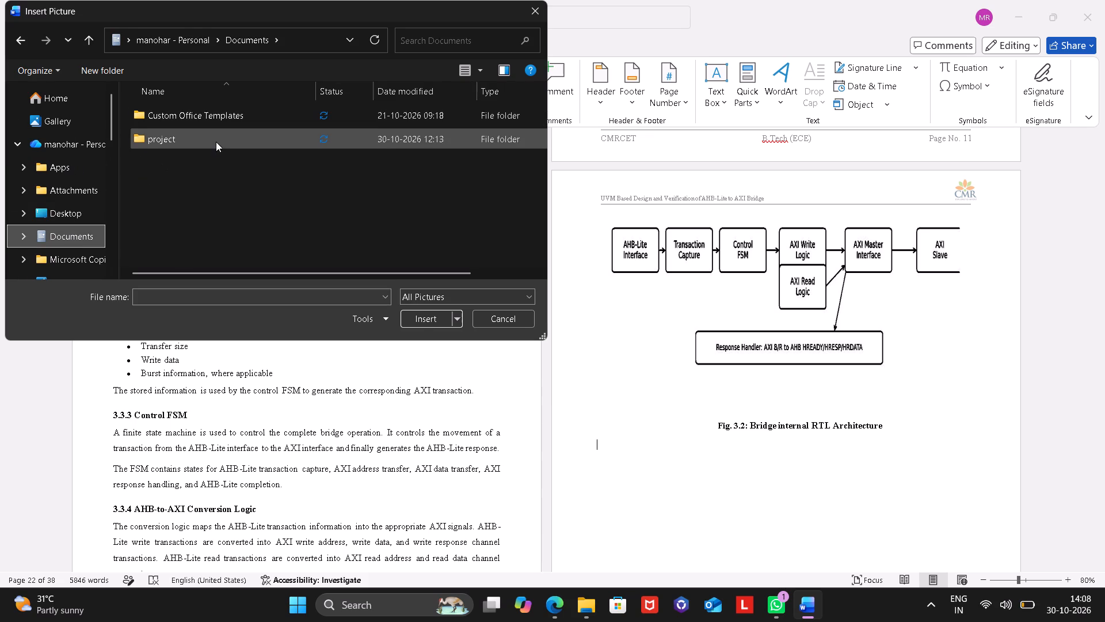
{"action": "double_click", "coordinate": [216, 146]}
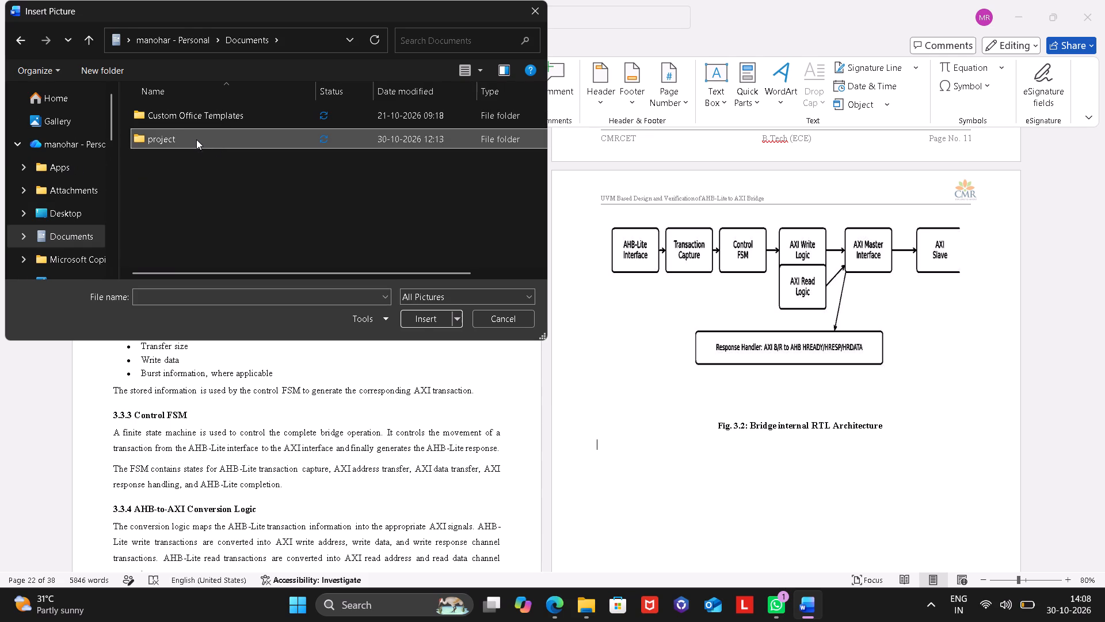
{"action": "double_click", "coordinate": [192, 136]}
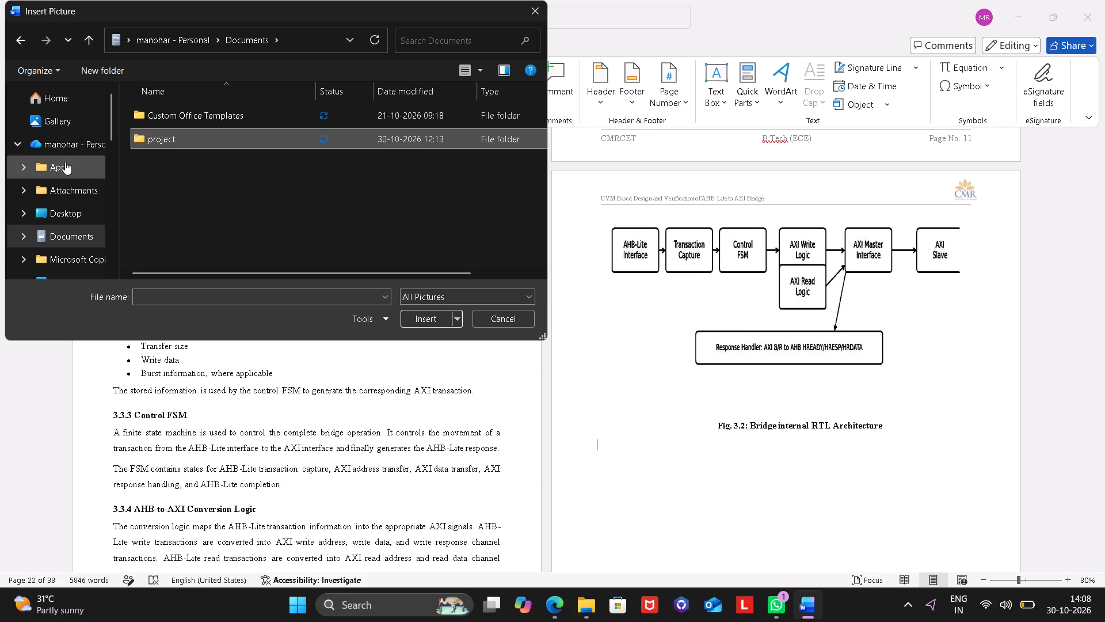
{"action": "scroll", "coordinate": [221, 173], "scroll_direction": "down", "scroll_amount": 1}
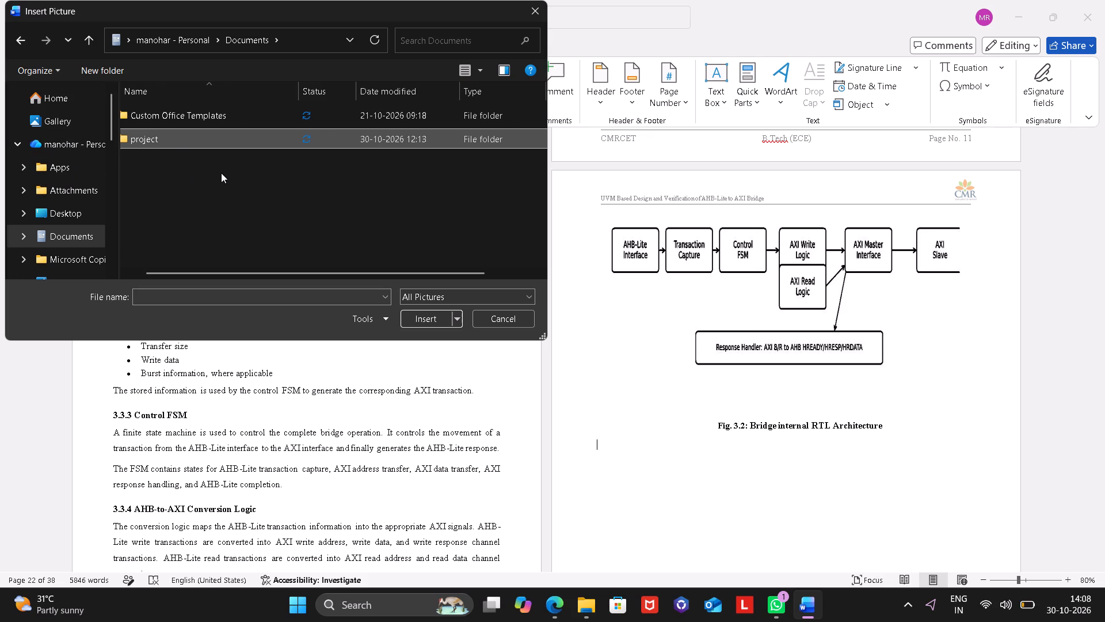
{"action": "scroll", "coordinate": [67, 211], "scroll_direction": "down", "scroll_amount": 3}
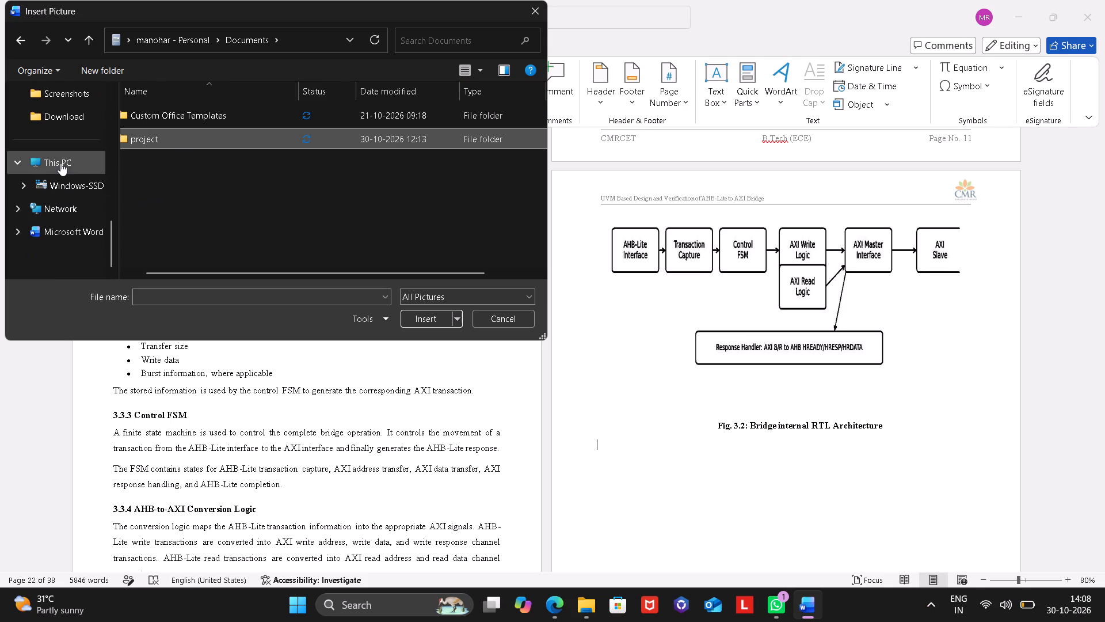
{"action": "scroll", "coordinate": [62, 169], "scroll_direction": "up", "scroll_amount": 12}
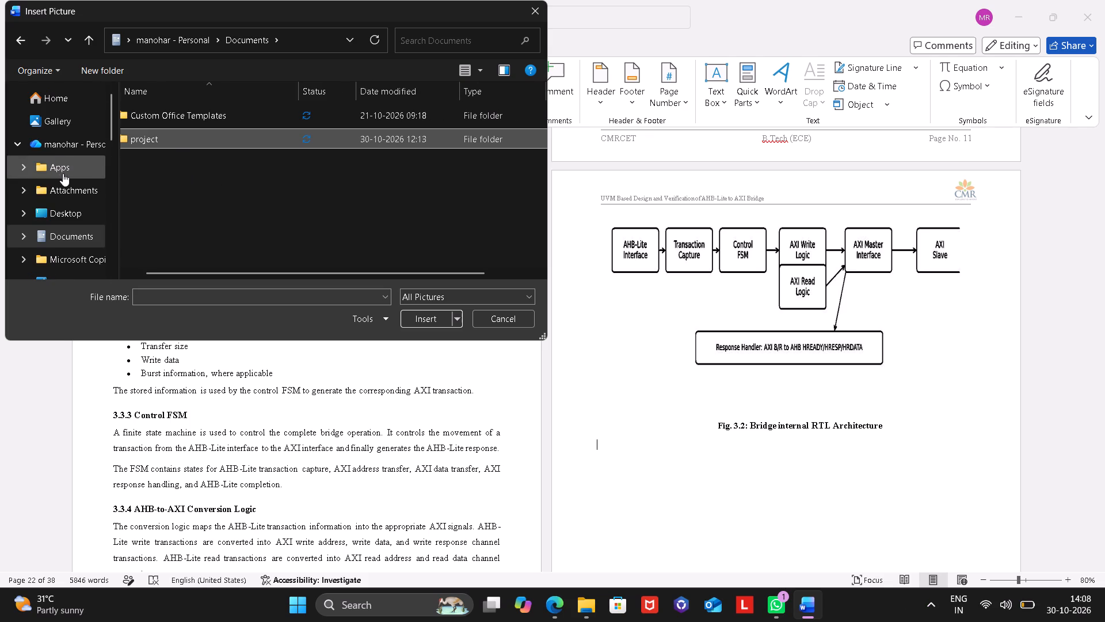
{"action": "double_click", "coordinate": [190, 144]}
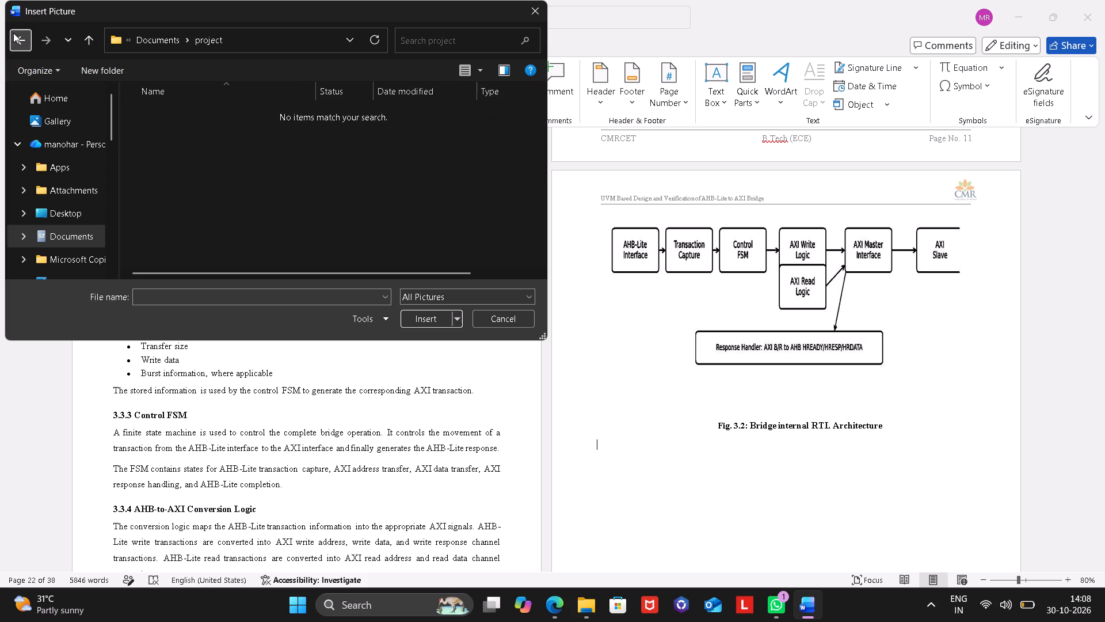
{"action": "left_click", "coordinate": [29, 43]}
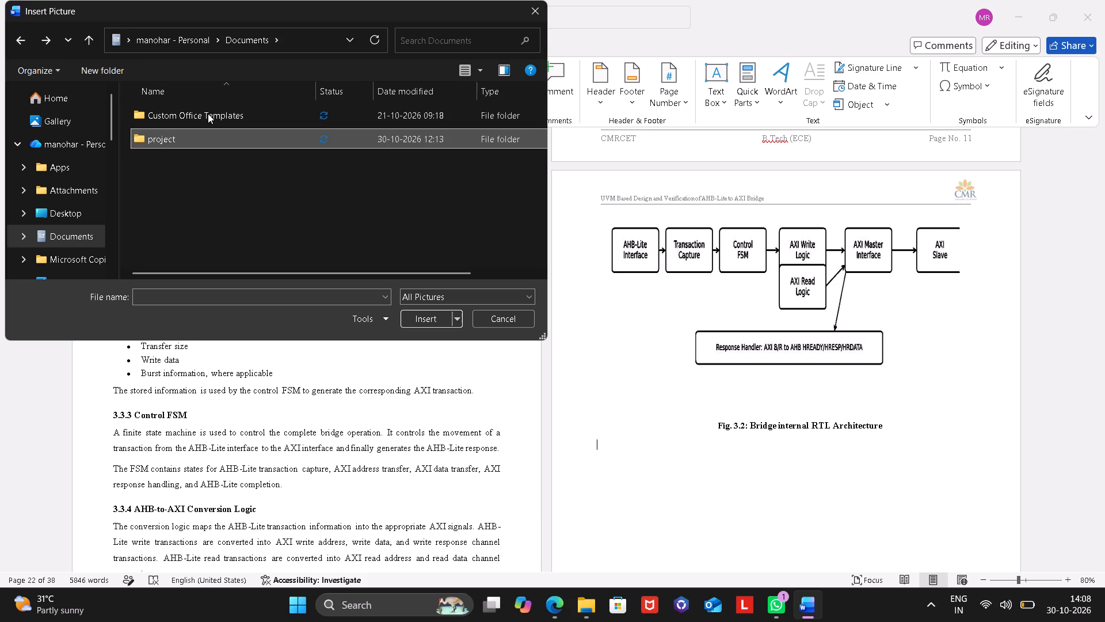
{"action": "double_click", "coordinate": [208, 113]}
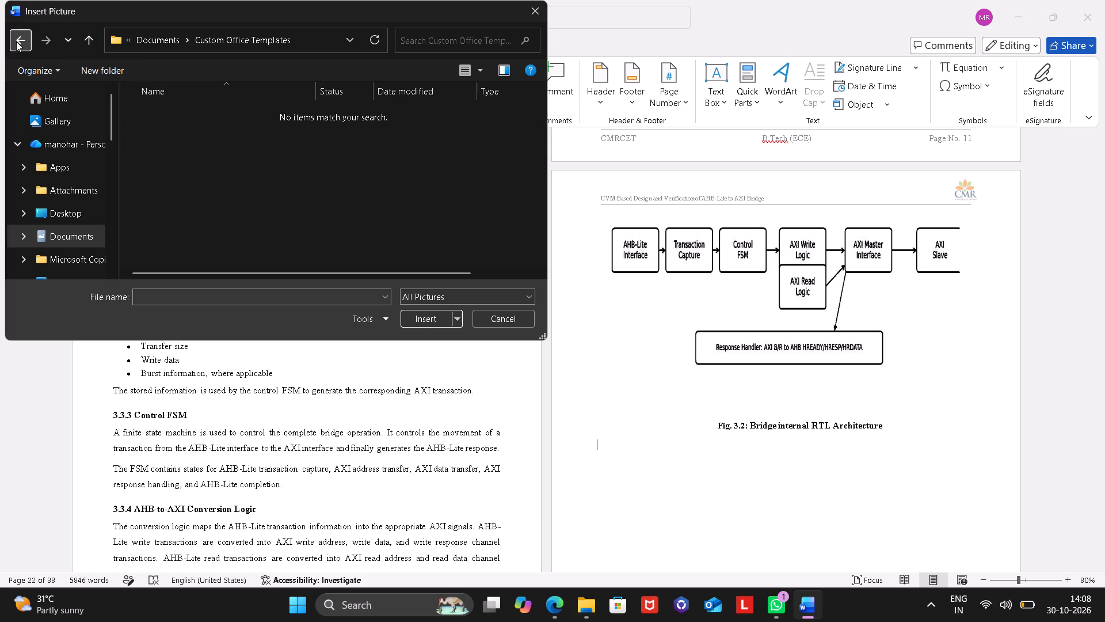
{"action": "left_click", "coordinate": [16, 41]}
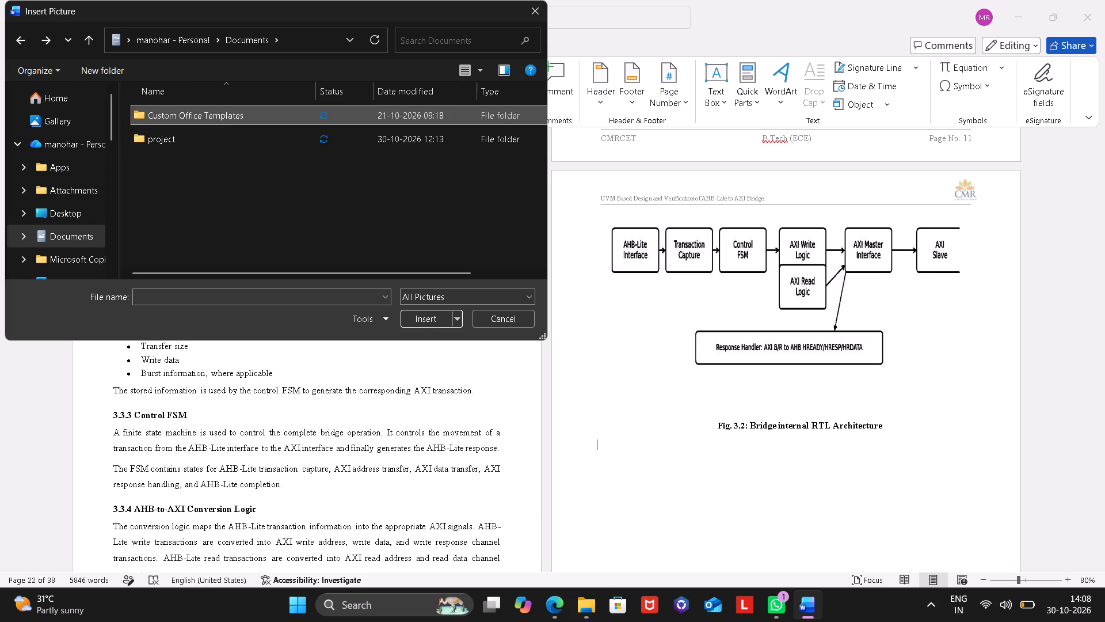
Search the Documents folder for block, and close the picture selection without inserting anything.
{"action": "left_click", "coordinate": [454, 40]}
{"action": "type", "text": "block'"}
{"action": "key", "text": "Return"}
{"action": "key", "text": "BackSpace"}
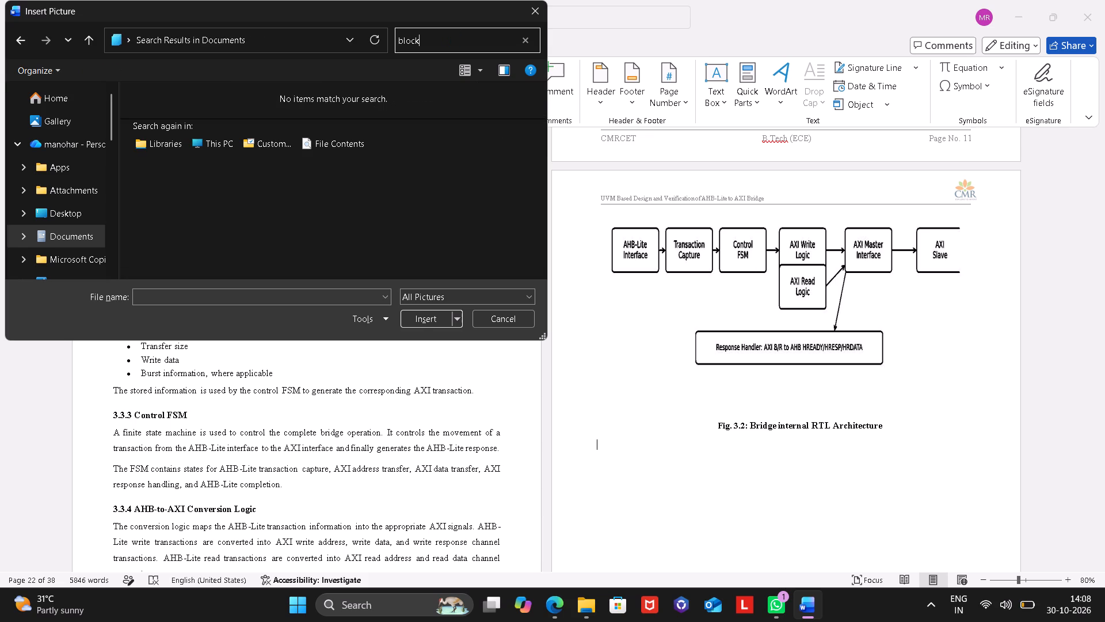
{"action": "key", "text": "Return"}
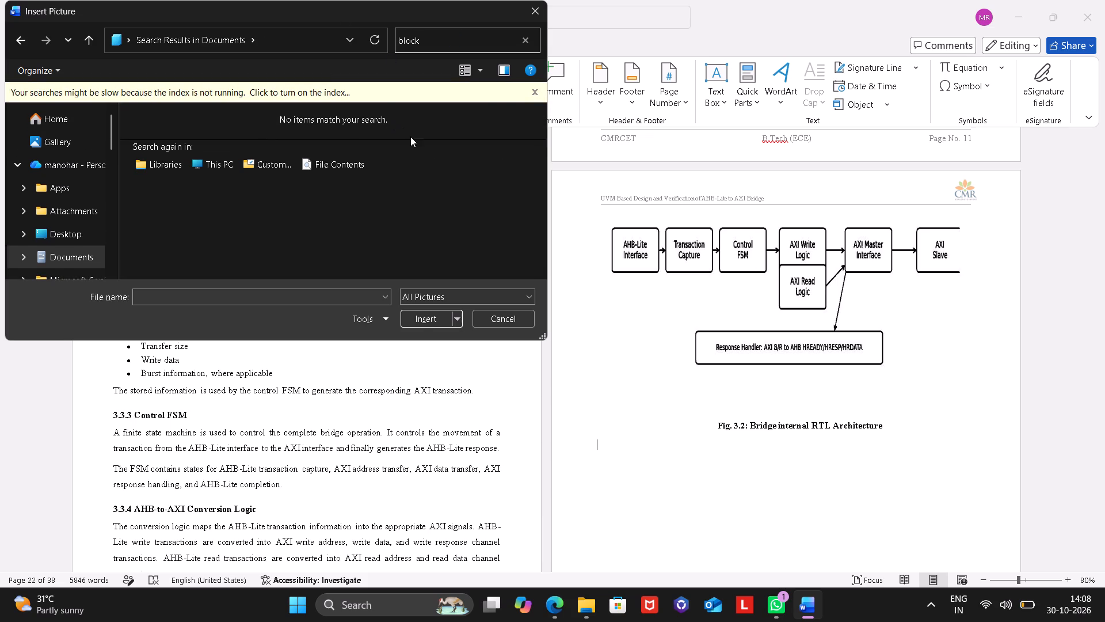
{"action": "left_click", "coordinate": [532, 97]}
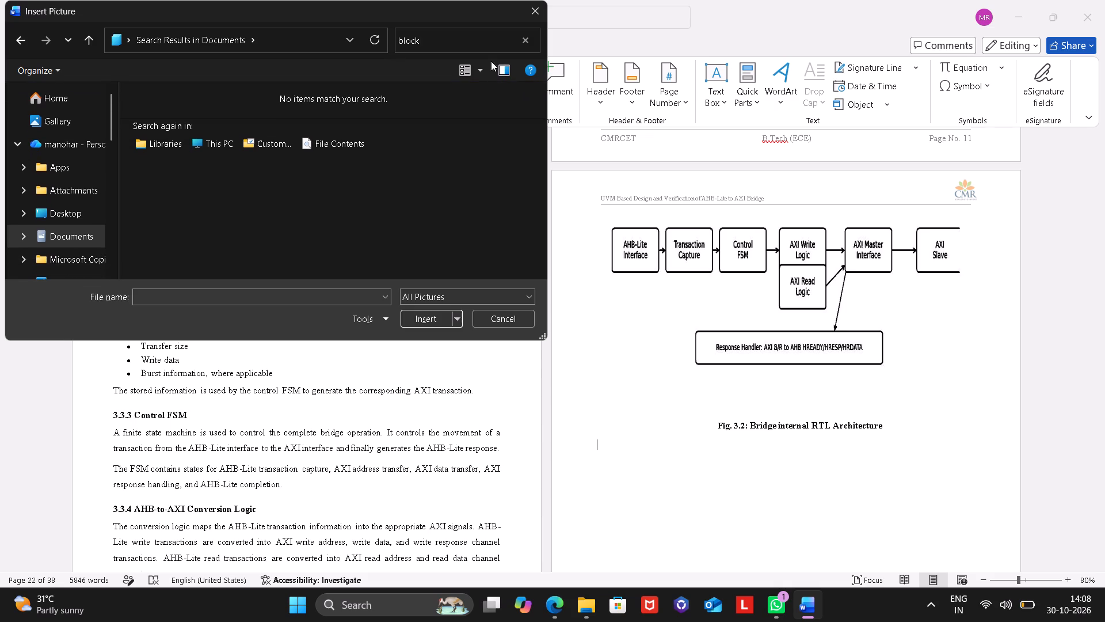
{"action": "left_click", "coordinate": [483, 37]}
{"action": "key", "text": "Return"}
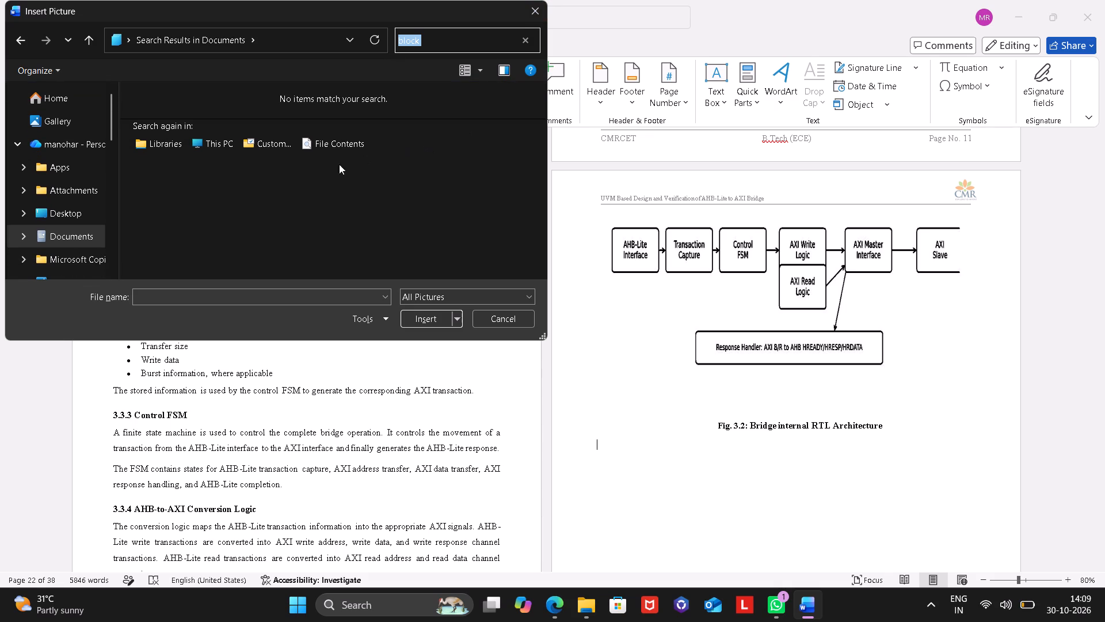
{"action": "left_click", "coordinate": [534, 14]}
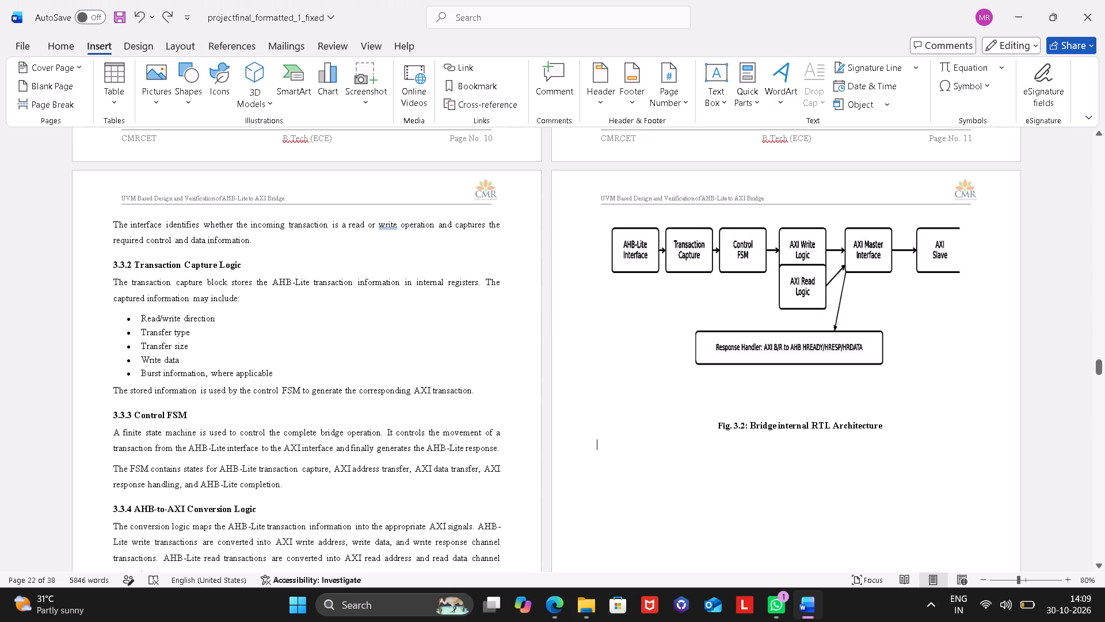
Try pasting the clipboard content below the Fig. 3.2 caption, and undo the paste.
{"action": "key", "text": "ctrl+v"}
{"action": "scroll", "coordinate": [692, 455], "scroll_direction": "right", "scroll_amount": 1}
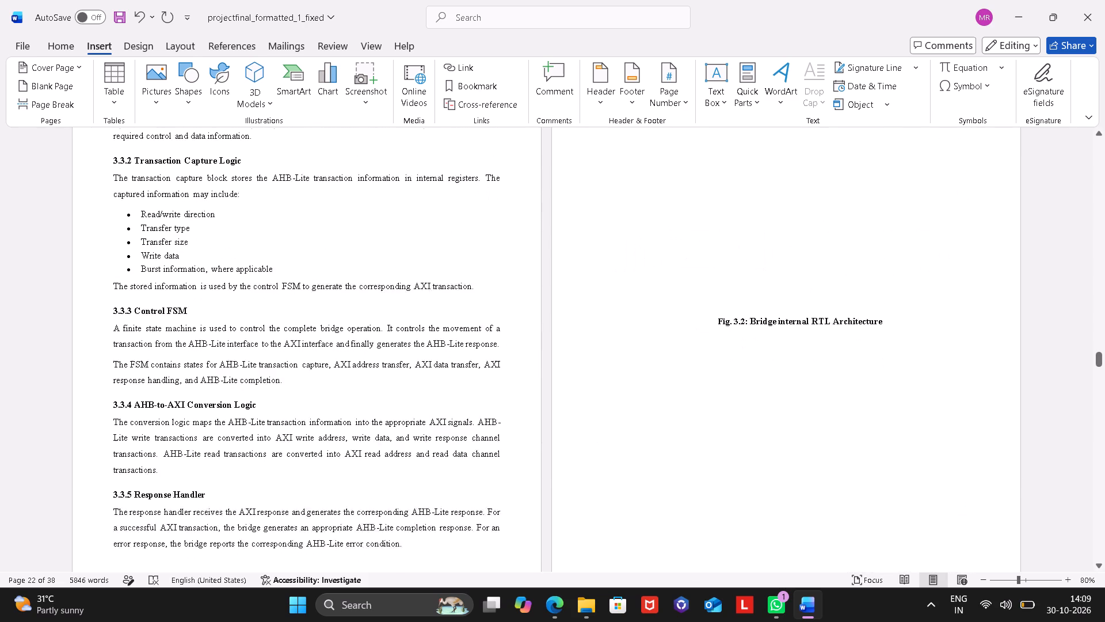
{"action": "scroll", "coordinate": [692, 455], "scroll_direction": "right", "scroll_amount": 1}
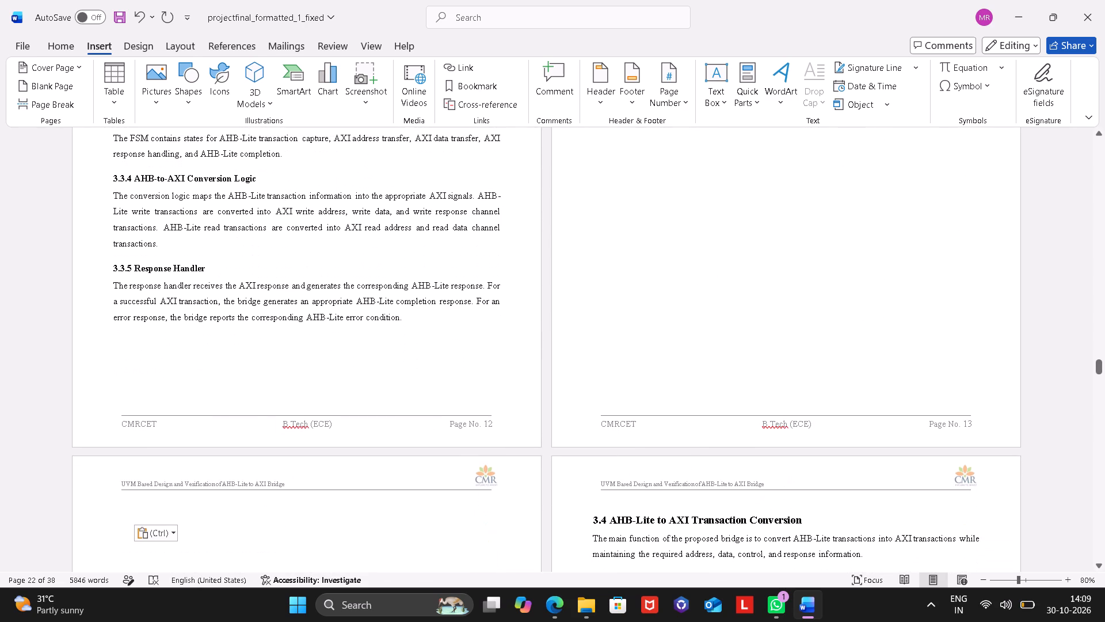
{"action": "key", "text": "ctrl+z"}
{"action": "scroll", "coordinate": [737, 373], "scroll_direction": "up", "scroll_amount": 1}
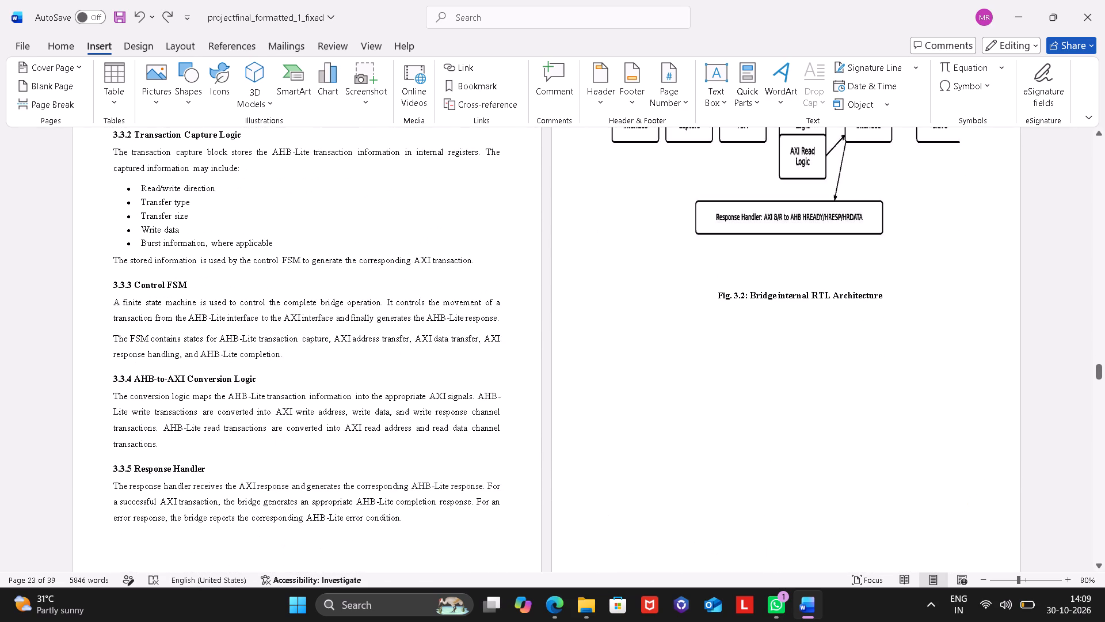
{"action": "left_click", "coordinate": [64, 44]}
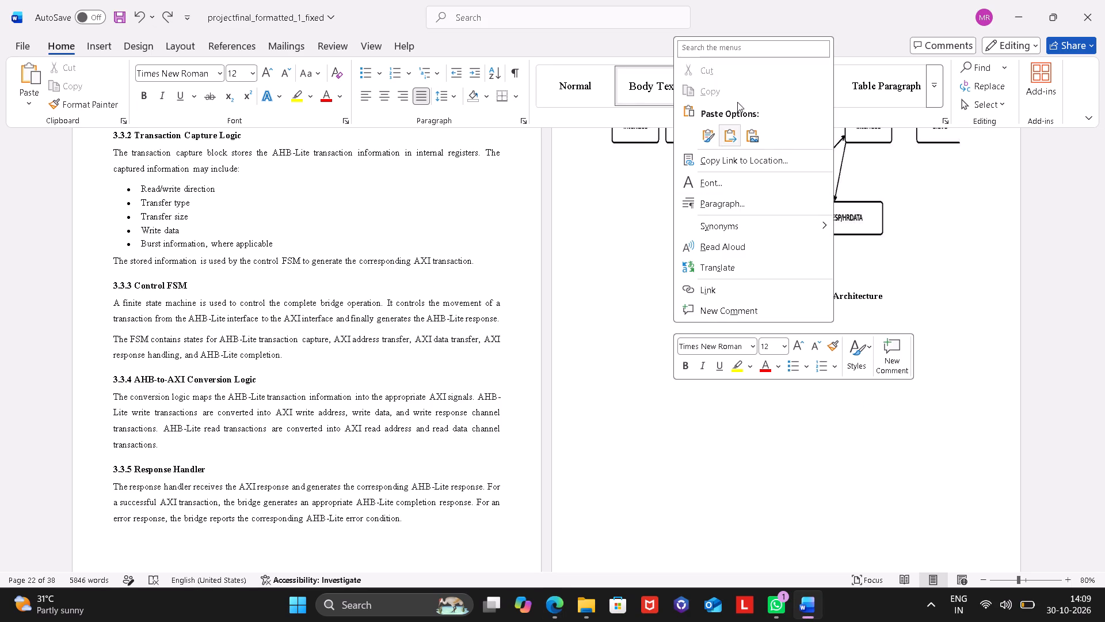
{"action": "left_click", "coordinate": [748, 139]}
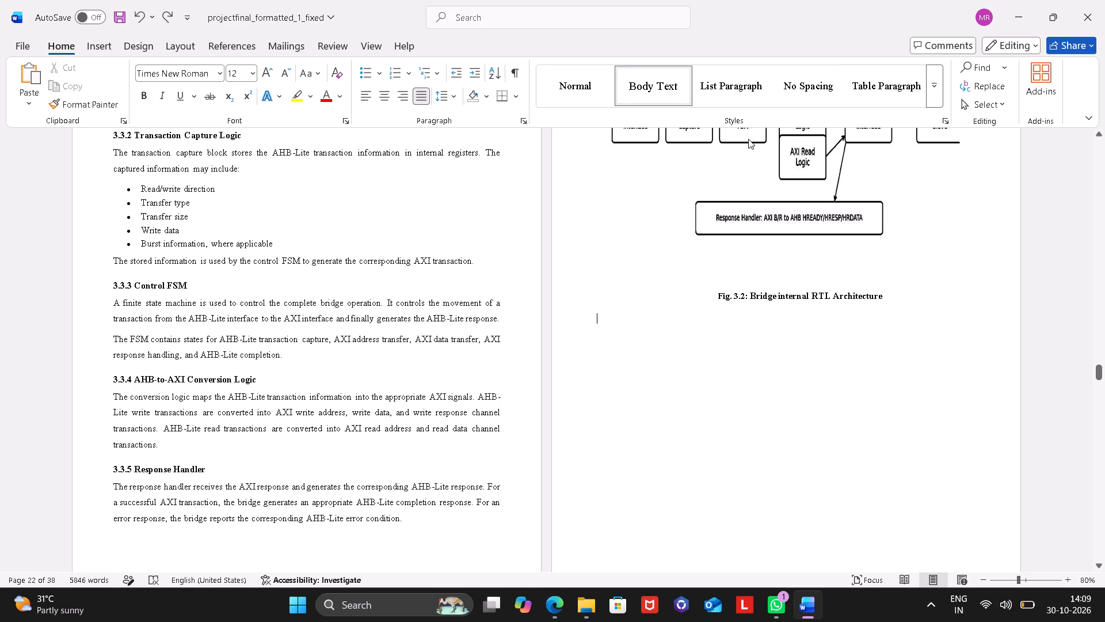
{"action": "scroll", "coordinate": [736, 331], "scroll_direction": "down", "scroll_amount": 1}
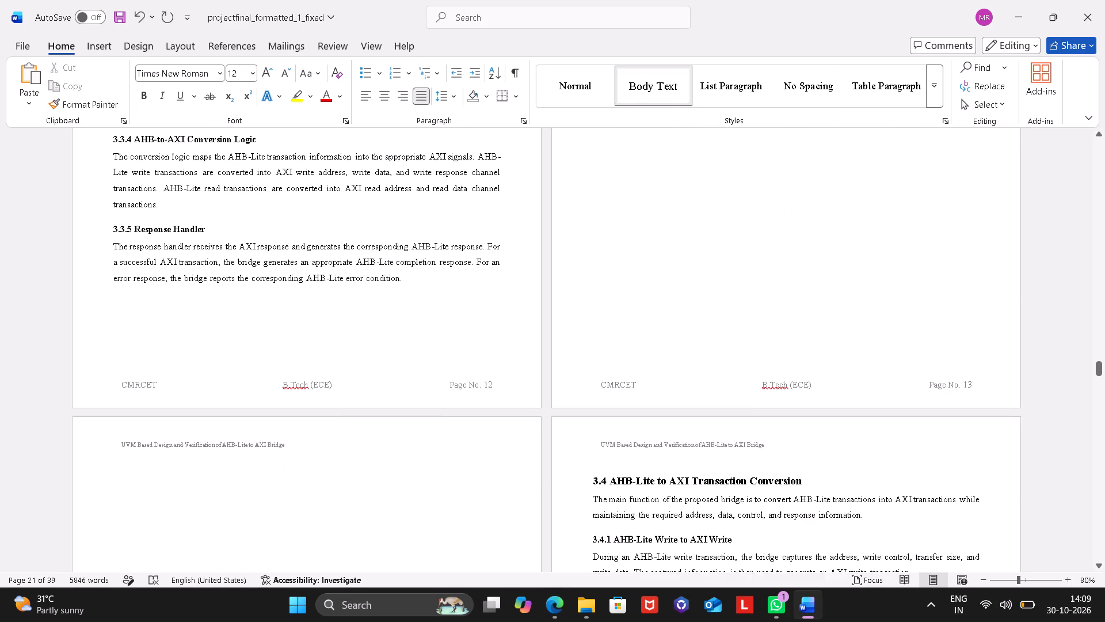
Scale the oversized pasted bridge block diagram down proportionally until the whole picture fits within the page margins.
{"action": "scroll", "coordinate": [736, 331], "scroll_direction": "down", "scroll_amount": 3}
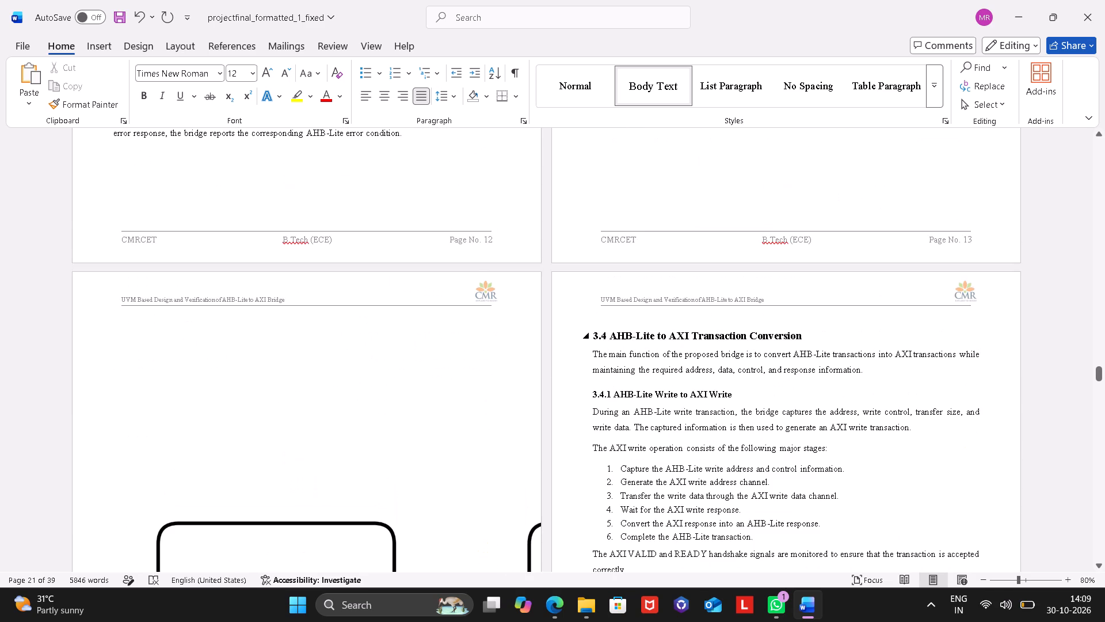
{"action": "scroll", "coordinate": [736, 331], "scroll_direction": "down", "scroll_amount": 1}
{"action": "left_click", "coordinate": [336, 492]}
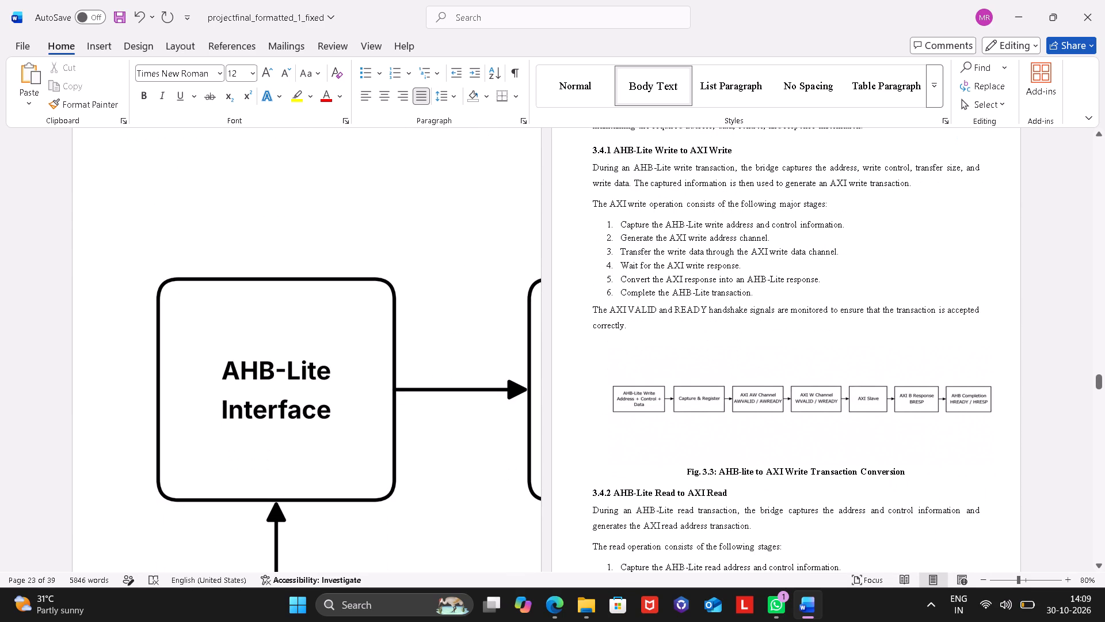
{"action": "scroll", "coordinate": [336, 492], "scroll_direction": "down", "scroll_amount": 1}
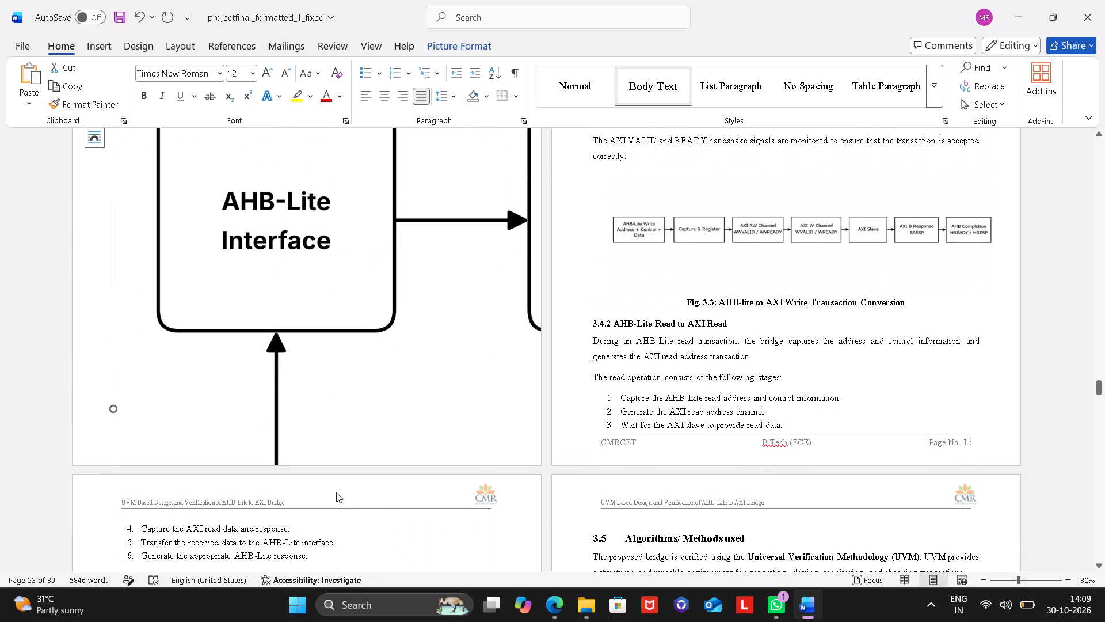
{"action": "scroll", "coordinate": [336, 492], "scroll_direction": "up", "scroll_amount": 2}
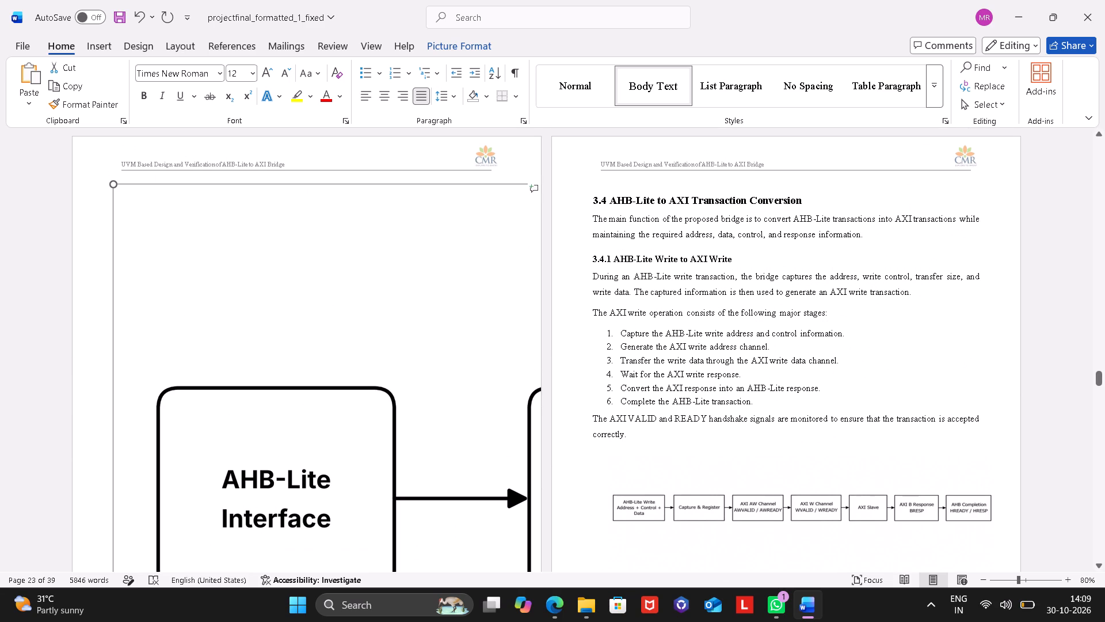
{"action": "left_click_drag", "start_coordinate": [111, 186], "coordinate": [357, 423]}
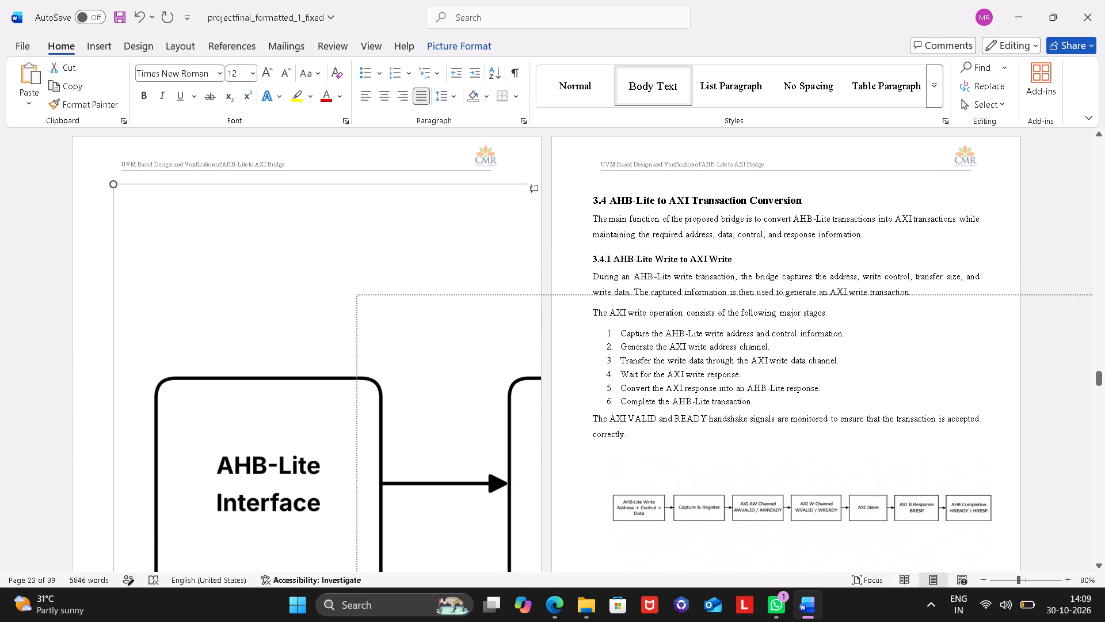
{"action": "left_click_drag", "start_coordinate": [357, 423], "coordinate": [1103, 563]}
{"action": "left_click_drag", "start_coordinate": [116, 186], "coordinate": [1073, 563]}
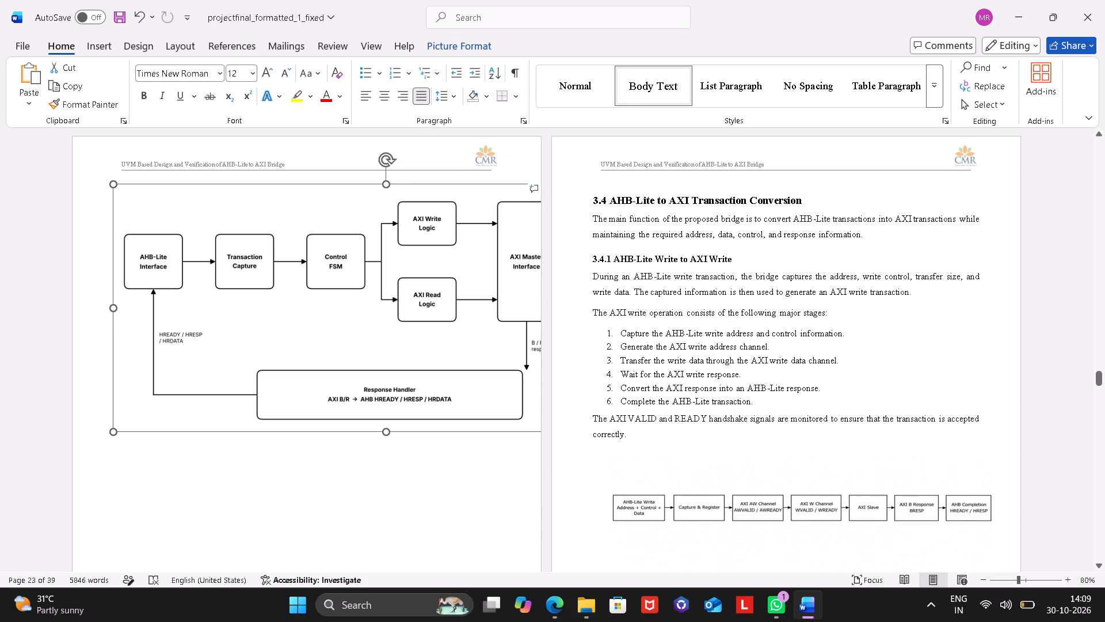
{"action": "scroll", "coordinate": [442, 389], "scroll_direction": "up", "scroll_amount": 1}
{"action": "left_click_drag", "start_coordinate": [407, 439], "coordinate": [478, 437]}
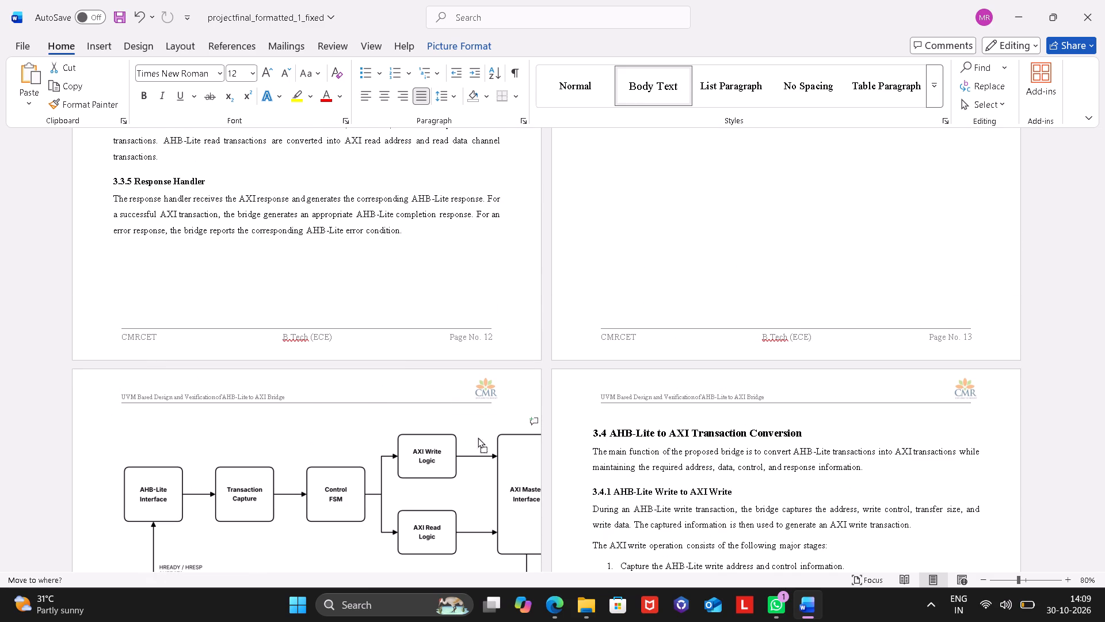
{"action": "left_click_drag", "start_coordinate": [478, 437], "coordinate": [429, 429]}
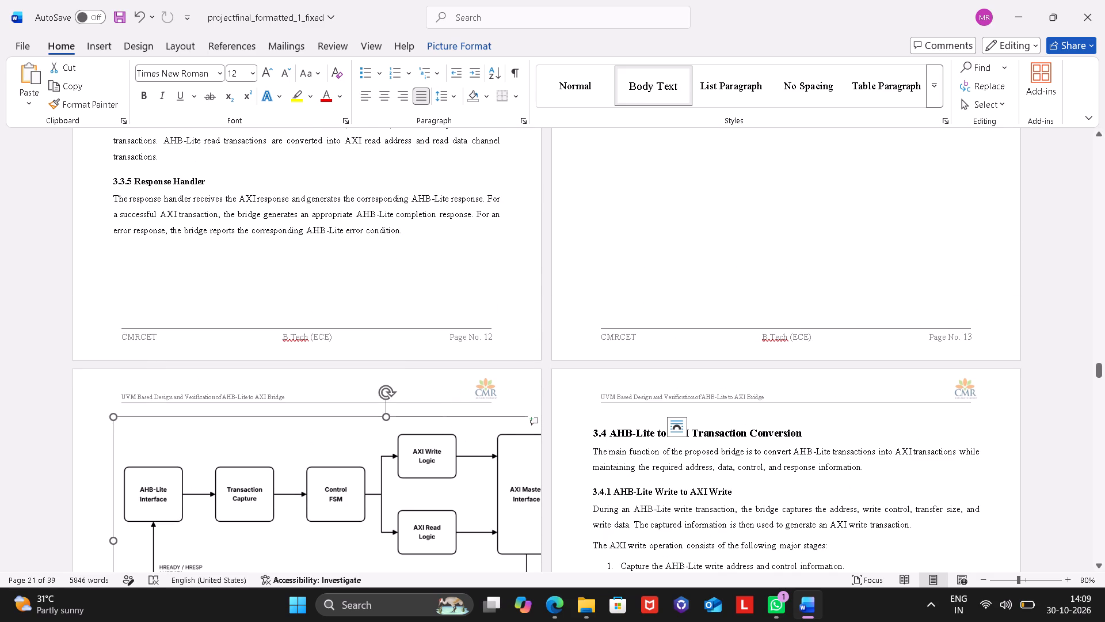
{"action": "left_click_drag", "start_coordinate": [116, 416], "coordinate": [424, 521]}
Delete the old bridge architecture picture above the Fig. 3.2 caption.
{"action": "scroll", "coordinate": [501, 410], "scroll_direction": "up", "scroll_amount": 2}
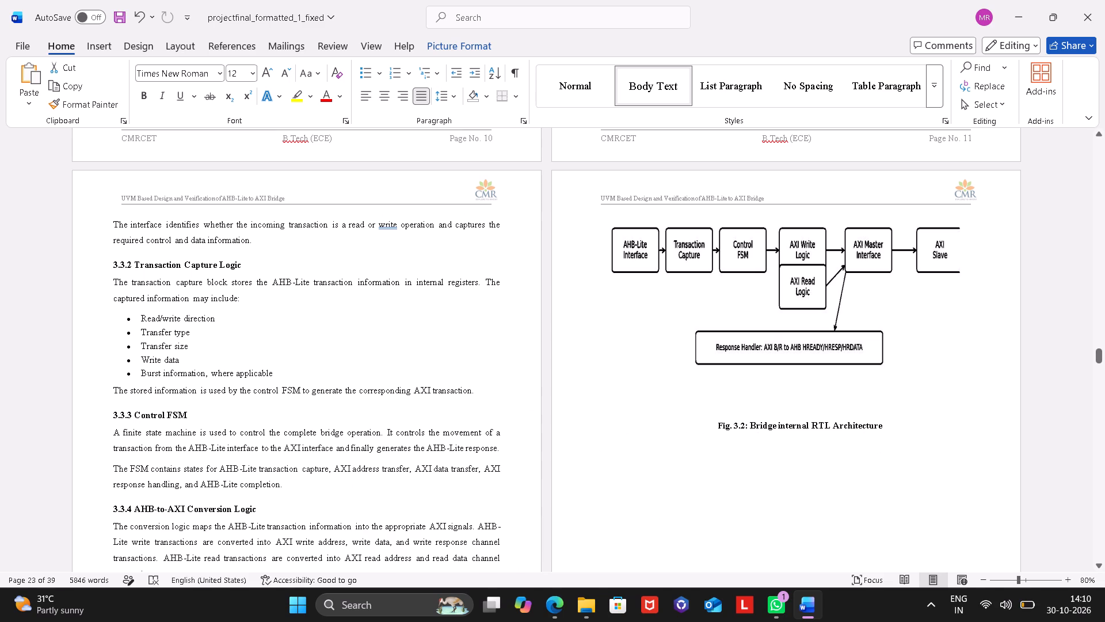
{"action": "right_click", "coordinate": [770, 348]}
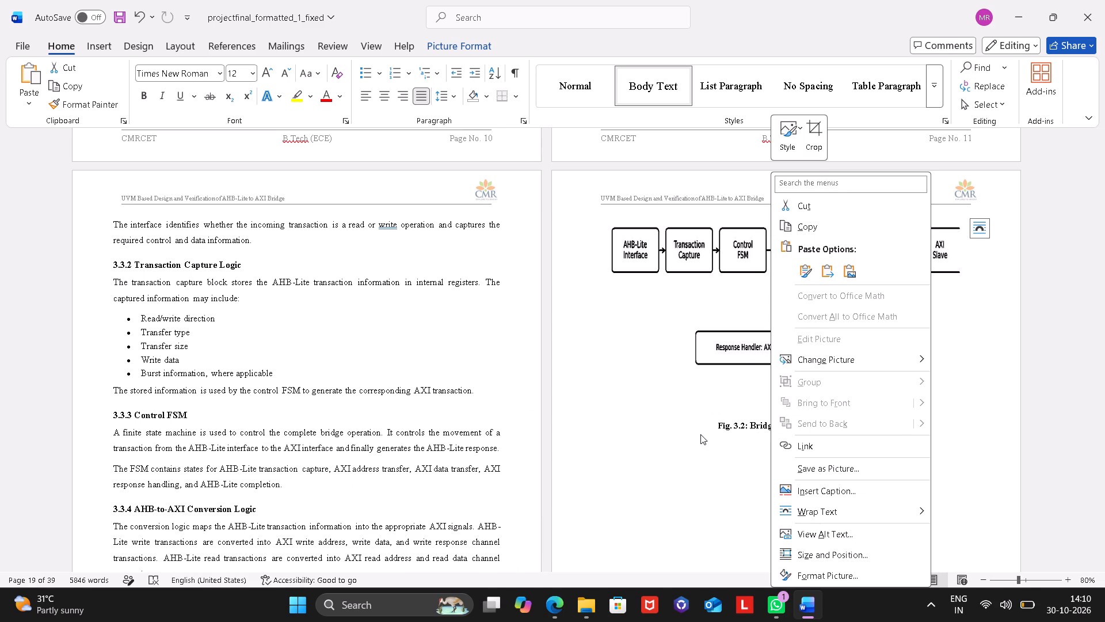
{"action": "left_click", "coordinate": [682, 342]}
{"action": "key", "text": "Delete"}
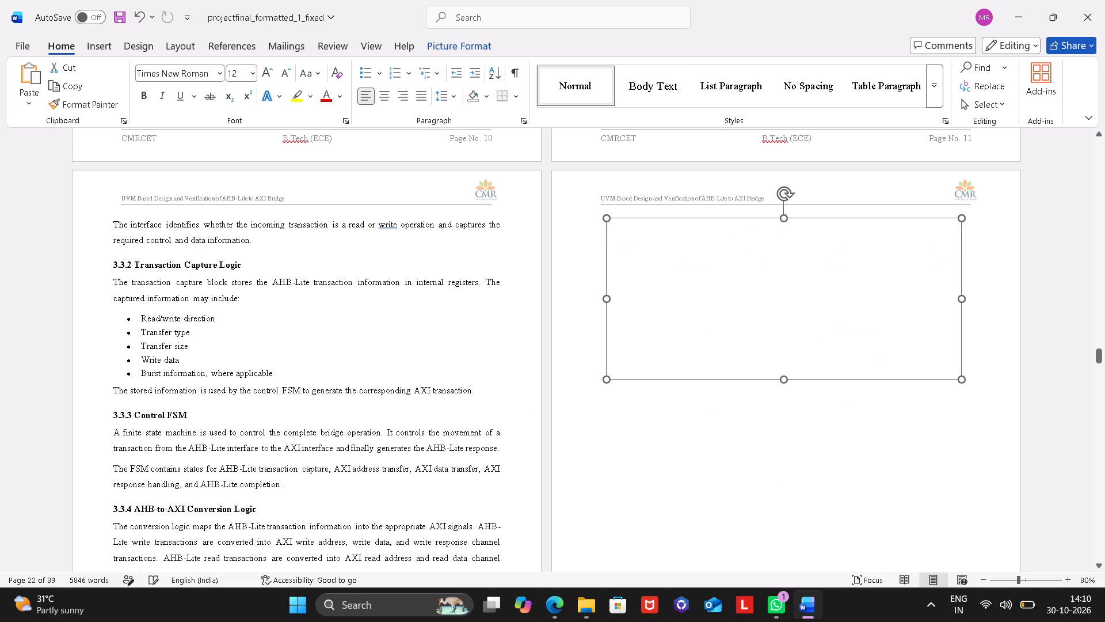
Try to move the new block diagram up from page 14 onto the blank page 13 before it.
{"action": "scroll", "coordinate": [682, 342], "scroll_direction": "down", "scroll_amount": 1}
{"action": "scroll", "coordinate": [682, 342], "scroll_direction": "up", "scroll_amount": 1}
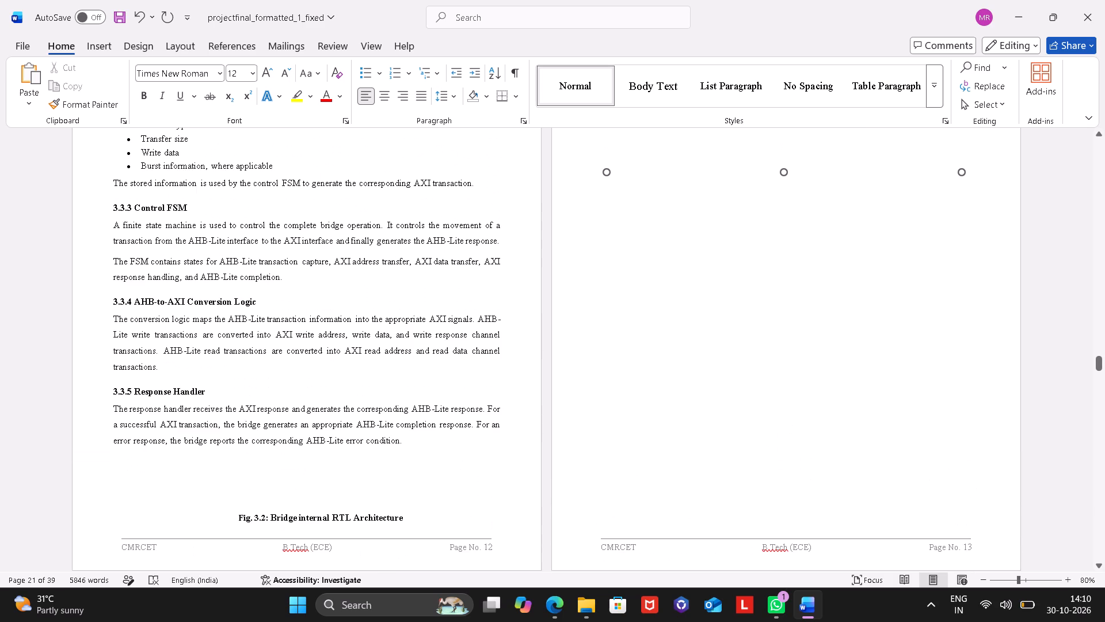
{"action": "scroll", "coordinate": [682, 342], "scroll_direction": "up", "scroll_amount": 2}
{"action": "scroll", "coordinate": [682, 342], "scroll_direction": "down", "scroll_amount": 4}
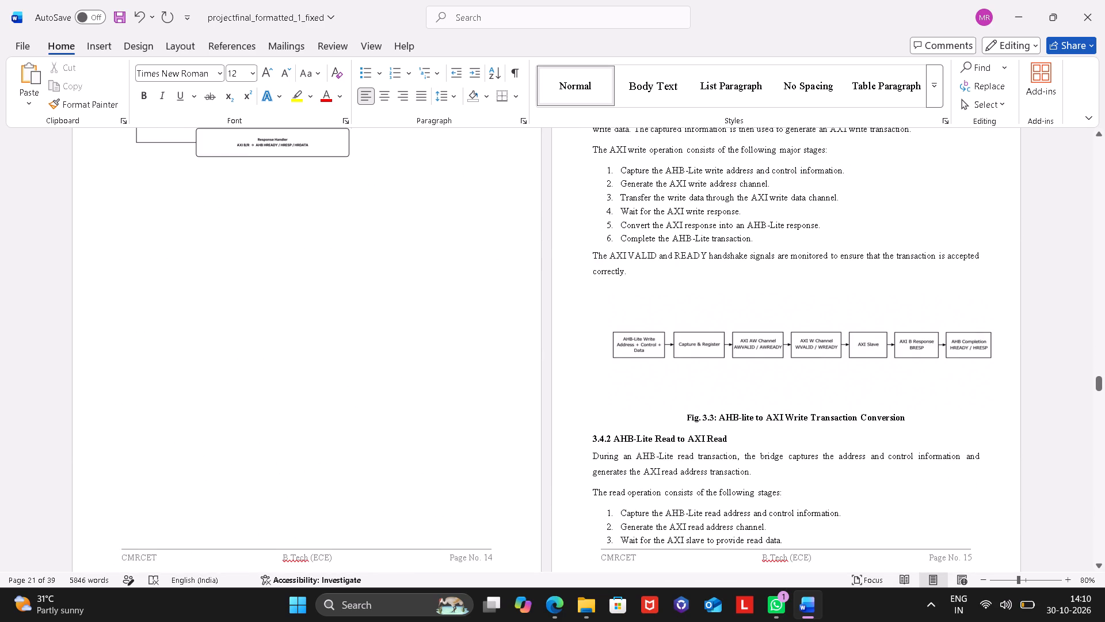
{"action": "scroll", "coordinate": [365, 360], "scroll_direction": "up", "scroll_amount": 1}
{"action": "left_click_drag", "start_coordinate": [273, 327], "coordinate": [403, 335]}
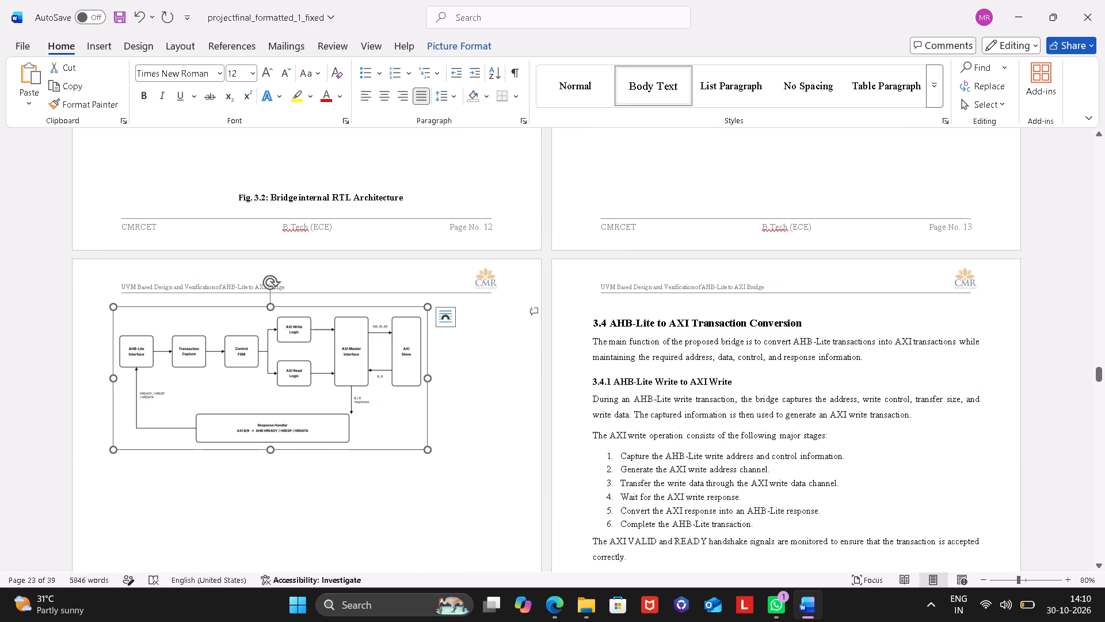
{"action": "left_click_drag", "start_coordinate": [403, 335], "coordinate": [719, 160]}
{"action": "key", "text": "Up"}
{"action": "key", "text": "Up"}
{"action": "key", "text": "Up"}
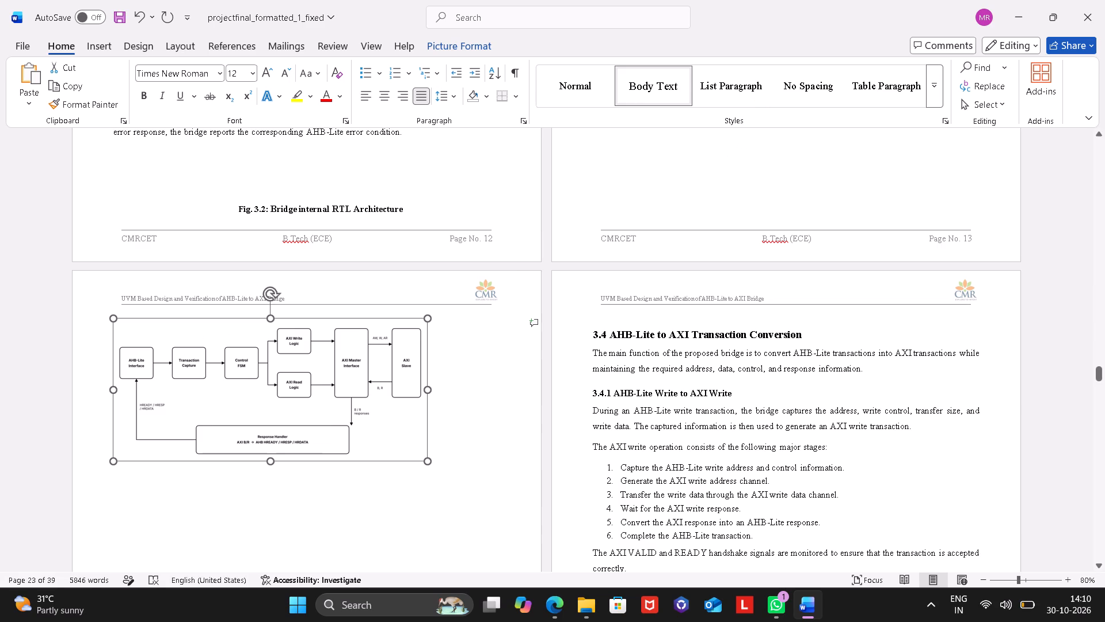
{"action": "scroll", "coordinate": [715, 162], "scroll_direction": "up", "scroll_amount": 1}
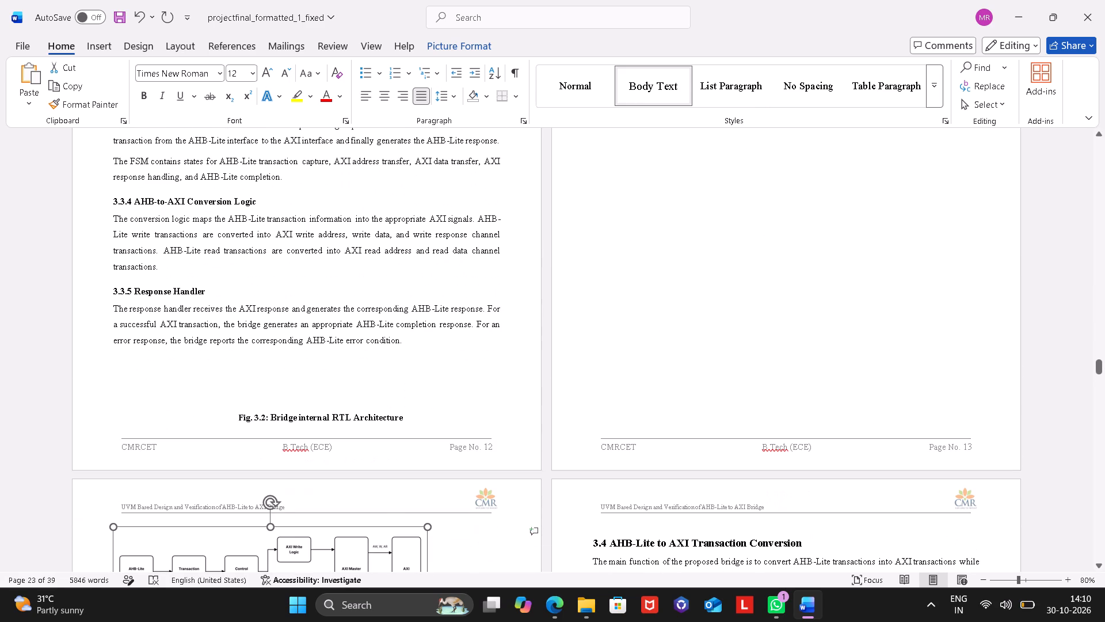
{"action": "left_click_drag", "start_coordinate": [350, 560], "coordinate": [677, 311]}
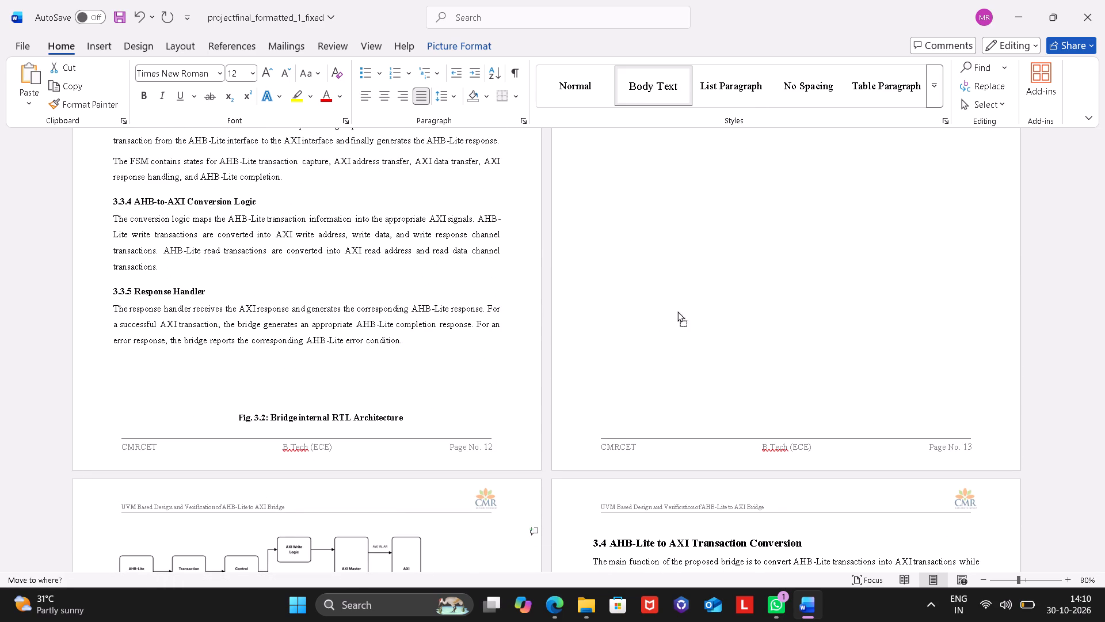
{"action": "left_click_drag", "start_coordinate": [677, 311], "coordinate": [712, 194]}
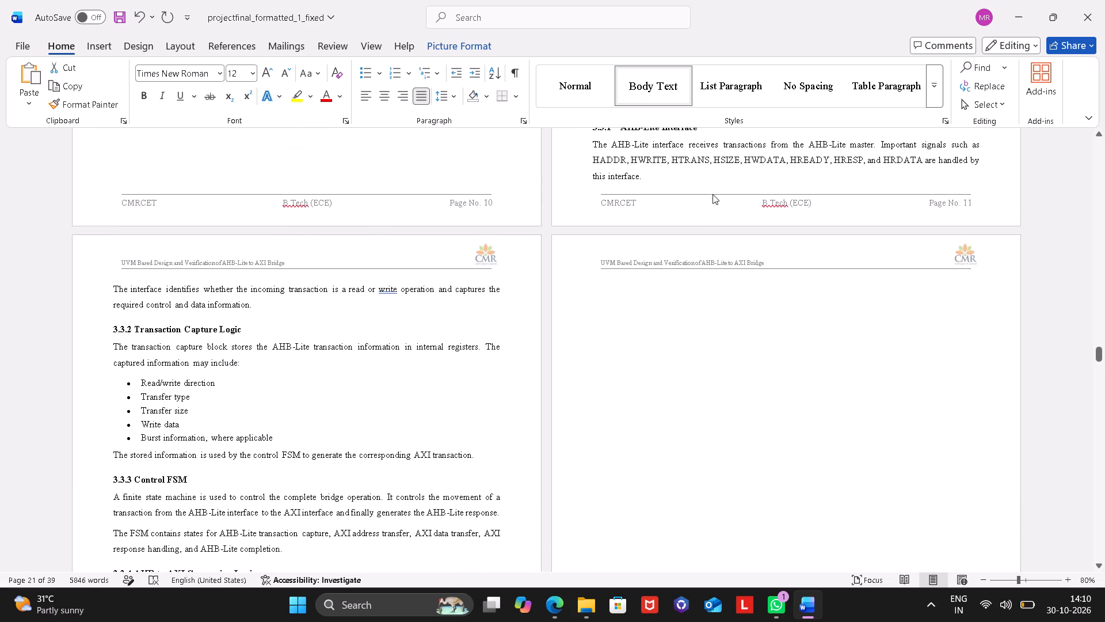
Remove the blank page ahead of the new block diagram by deleting the break just before the picture.
{"action": "scroll", "coordinate": [712, 194], "scroll_direction": "down", "scroll_amount": 3}
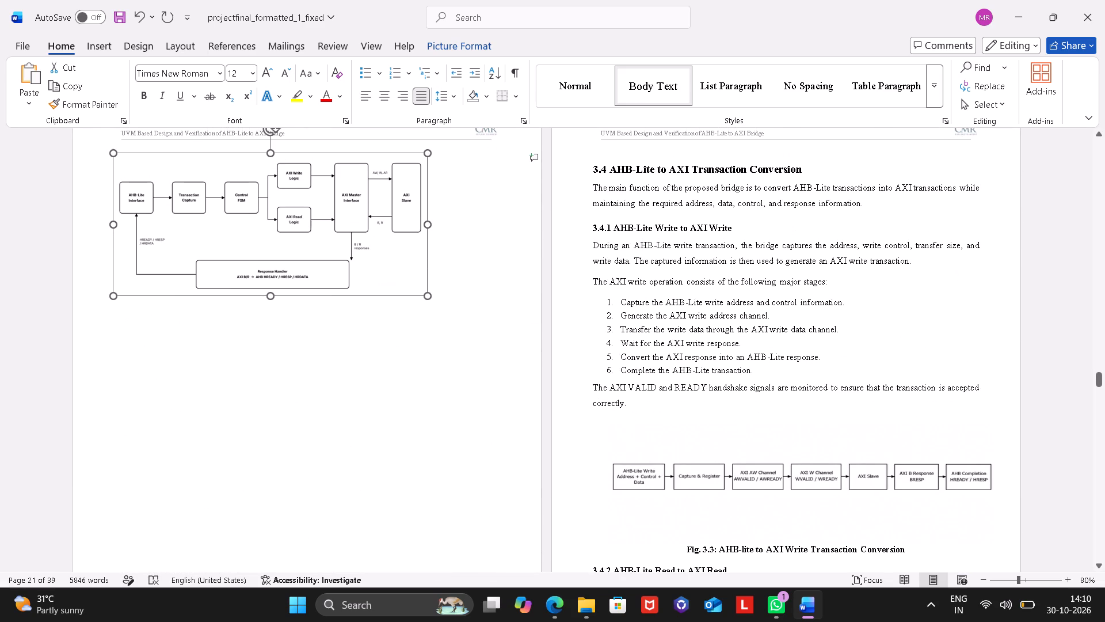
{"action": "scroll", "coordinate": [594, 296], "scroll_direction": "down", "scroll_amount": 3, "text": "ctrl"}
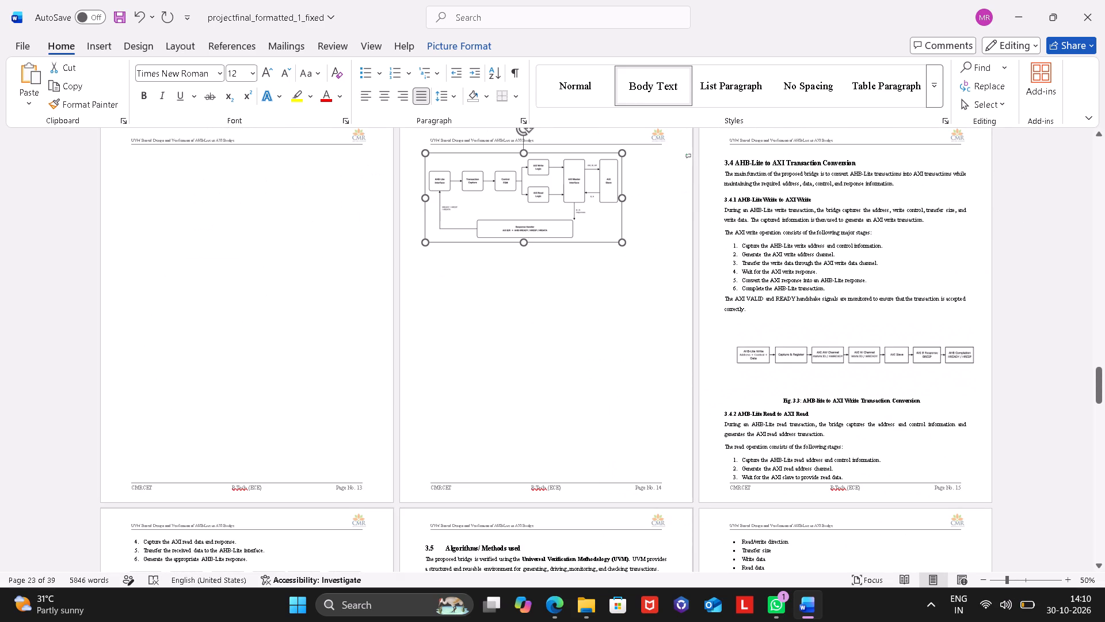
{"action": "scroll", "coordinate": [594, 296], "scroll_direction": "up", "scroll_amount": 2, "text": "ctrl"}
{"action": "scroll", "coordinate": [594, 296], "scroll_direction": "up", "scroll_amount": 4}
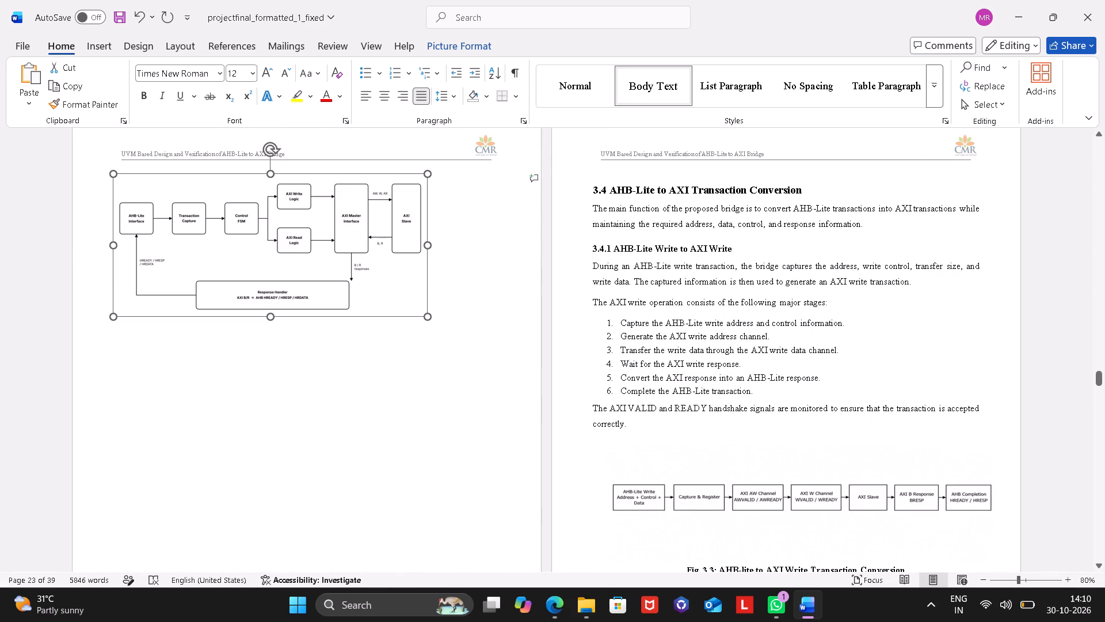
{"action": "scroll", "coordinate": [594, 296], "scroll_direction": "up", "scroll_amount": 2}
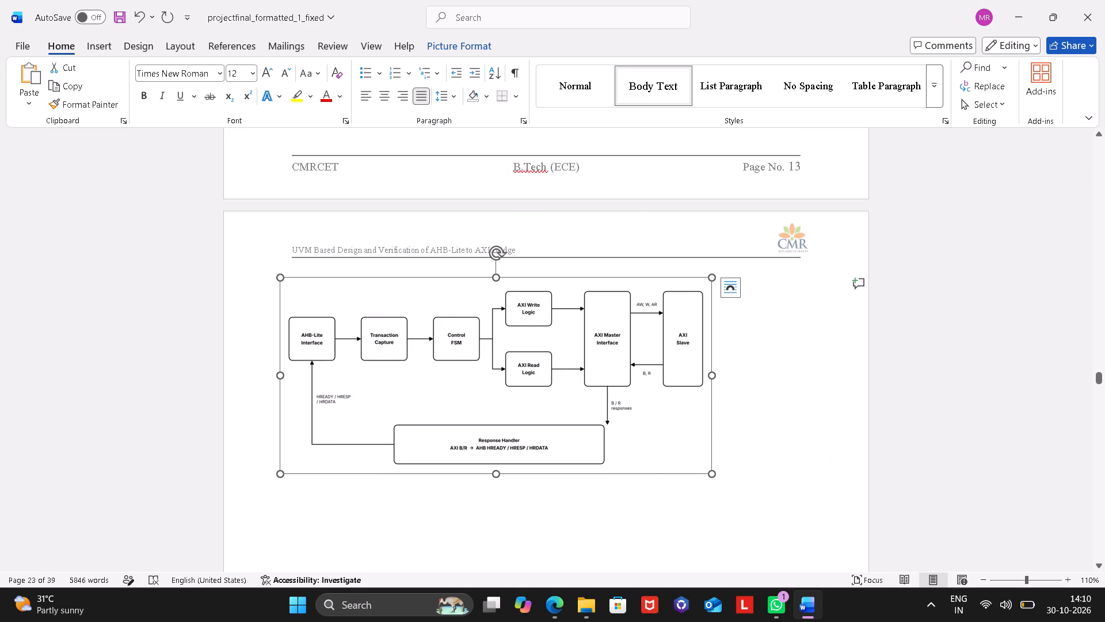
{"action": "left_click_drag", "start_coordinate": [546, 340], "coordinate": [547, 301]}
{"action": "left_click", "coordinate": [275, 291]}
{"action": "key", "text": "BackSpace"}
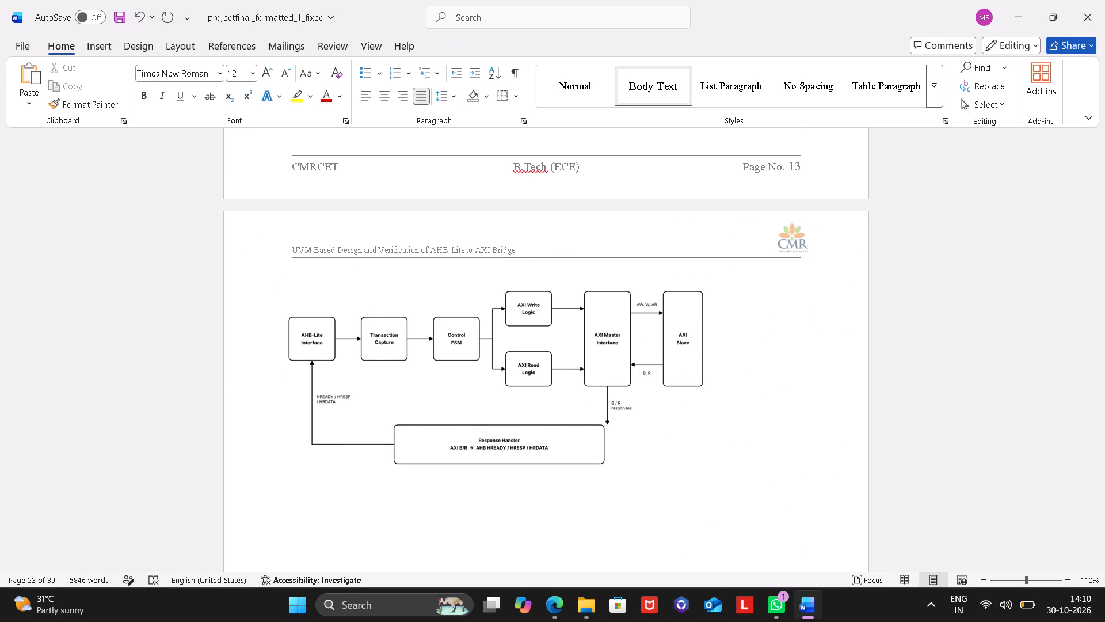
Enlarge the block diagram proportionally until it spans the full text width of the page.
{"action": "scroll", "coordinate": [275, 291], "scroll_direction": "down", "scroll_amount": 3}
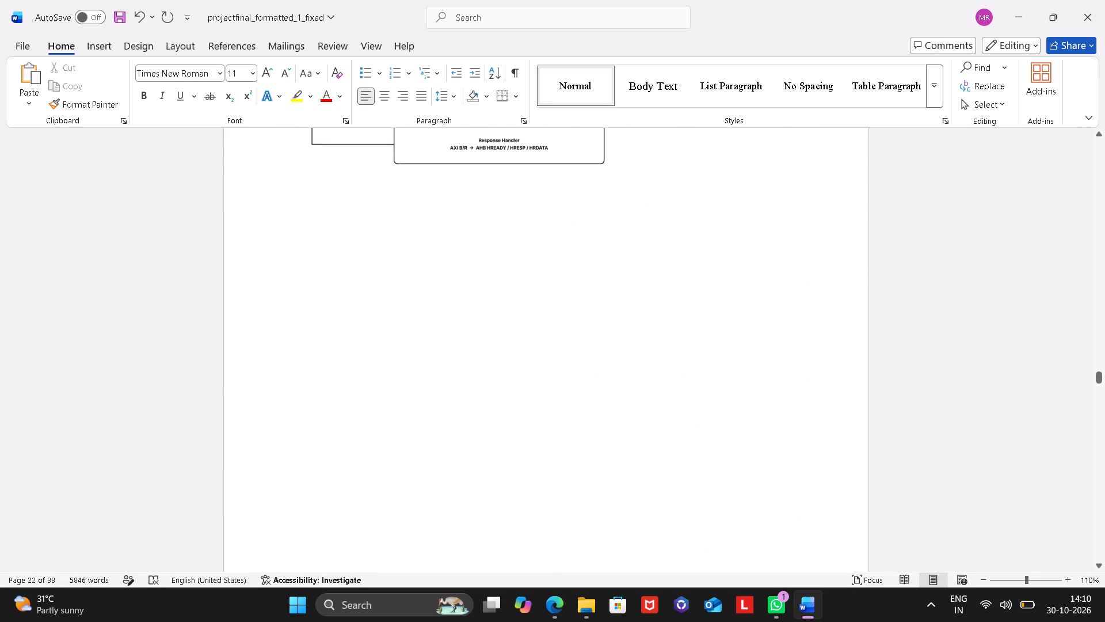
{"action": "scroll", "coordinate": [275, 291], "scroll_direction": "down", "scroll_amount": 2}
{"action": "scroll", "coordinate": [275, 291], "scroll_direction": "up", "scroll_amount": 4}
{"action": "scroll", "coordinate": [275, 291], "scroll_direction": "right", "scroll_amount": 1}
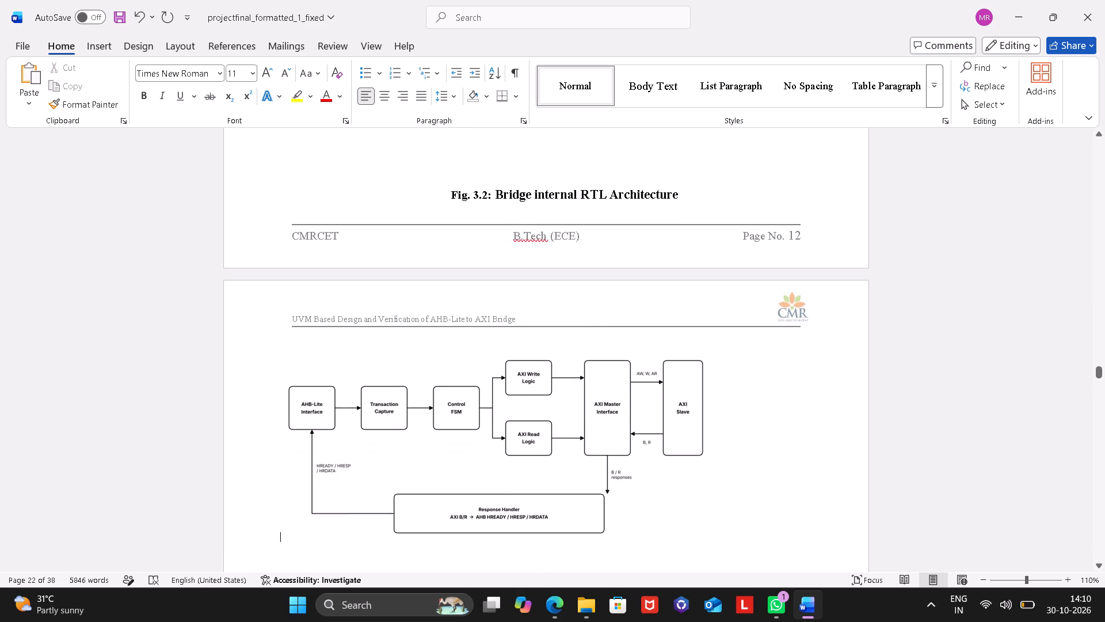
{"action": "scroll", "coordinate": [275, 291], "scroll_direction": "right", "scroll_amount": 1}
{"action": "left_click", "coordinate": [468, 193]}
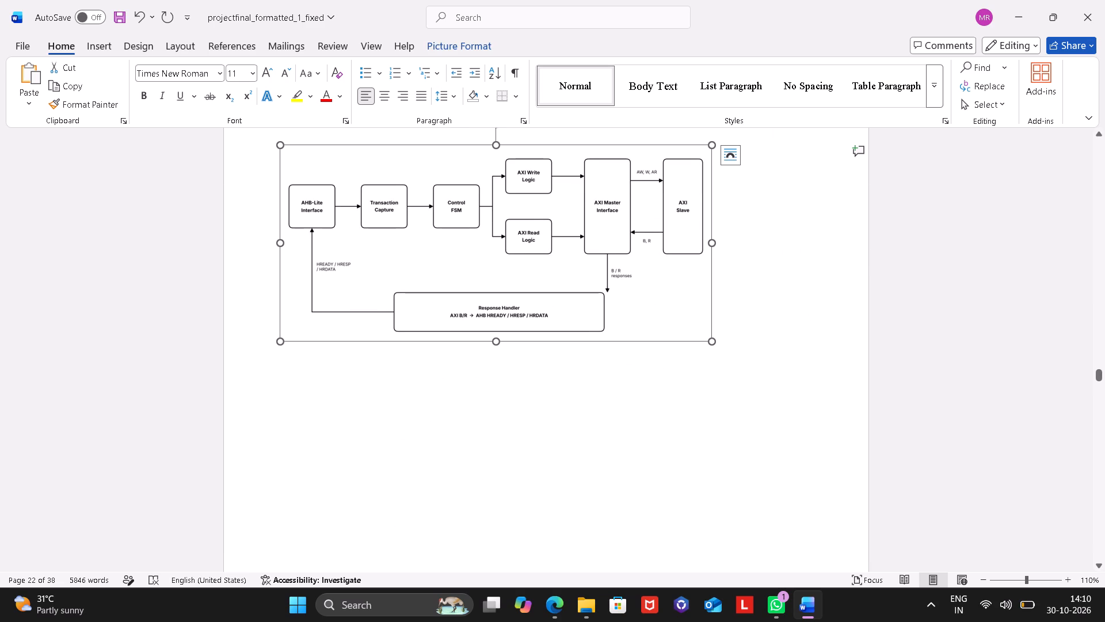
{"action": "left_click_drag", "start_coordinate": [714, 343], "coordinate": [789, 382]}
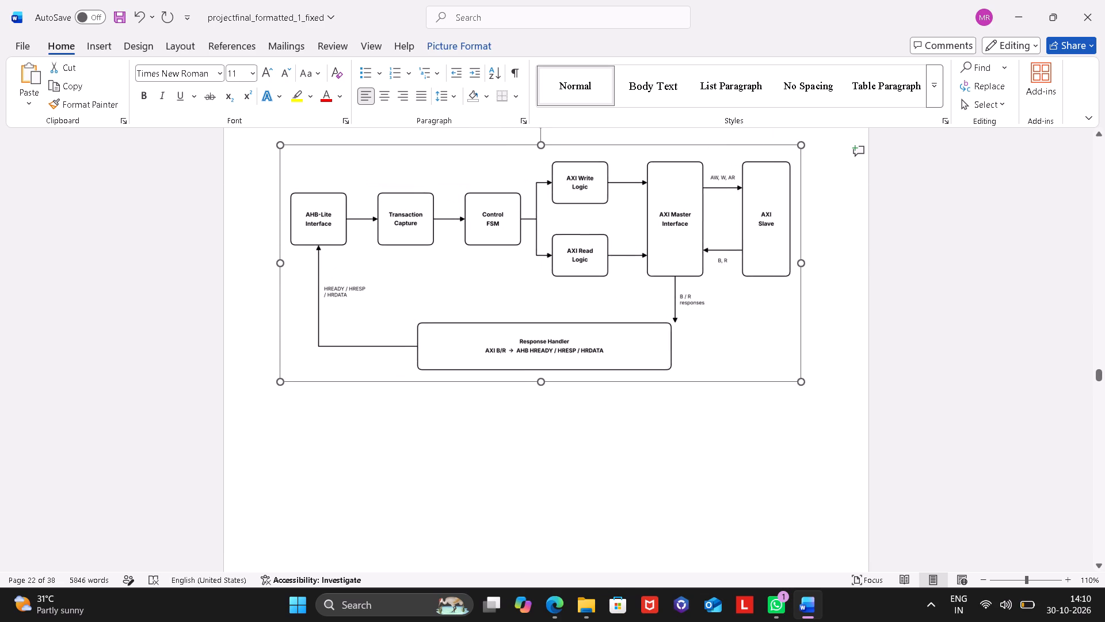
{"action": "left_click_drag", "start_coordinate": [789, 382], "coordinate": [802, 386]}
{"action": "left_click", "coordinate": [637, 471]}
Move the caption "Fig. 3.2: Bridge internal RTL Architecture" from the bottom of page 12 to just before the block diagram.
{"action": "scroll", "coordinate": [637, 471], "scroll_direction": "up", "scroll_amount": 1}
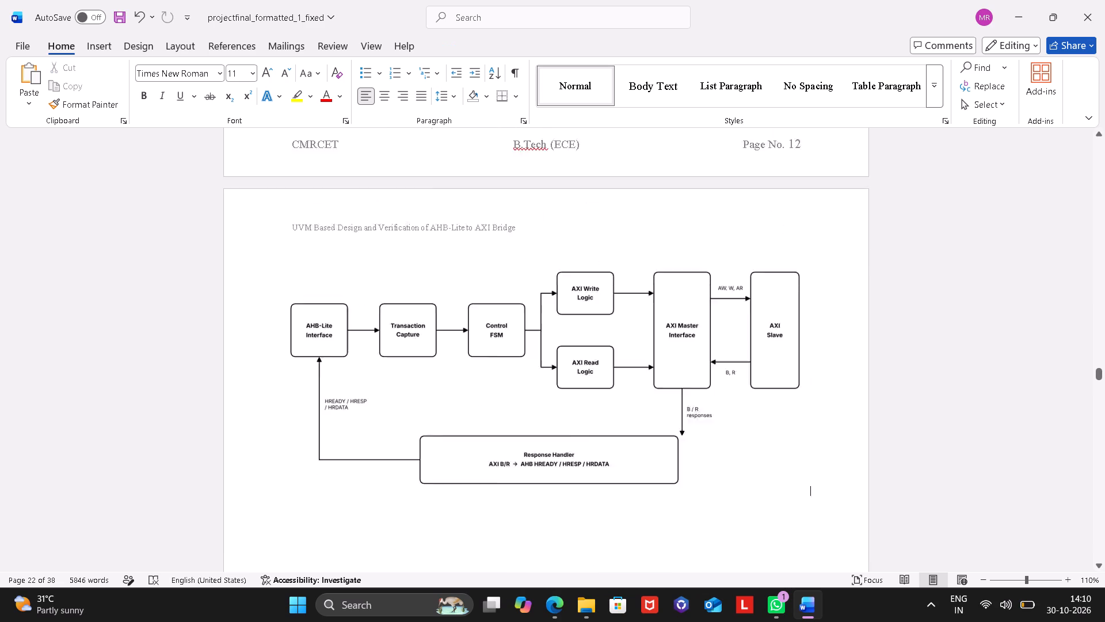
{"action": "scroll", "coordinate": [637, 471], "scroll_direction": "up", "scroll_amount": 2}
{"action": "left_click_drag", "start_coordinate": [679, 316], "coordinate": [499, 304]}
{"action": "left_click", "coordinate": [499, 304]}
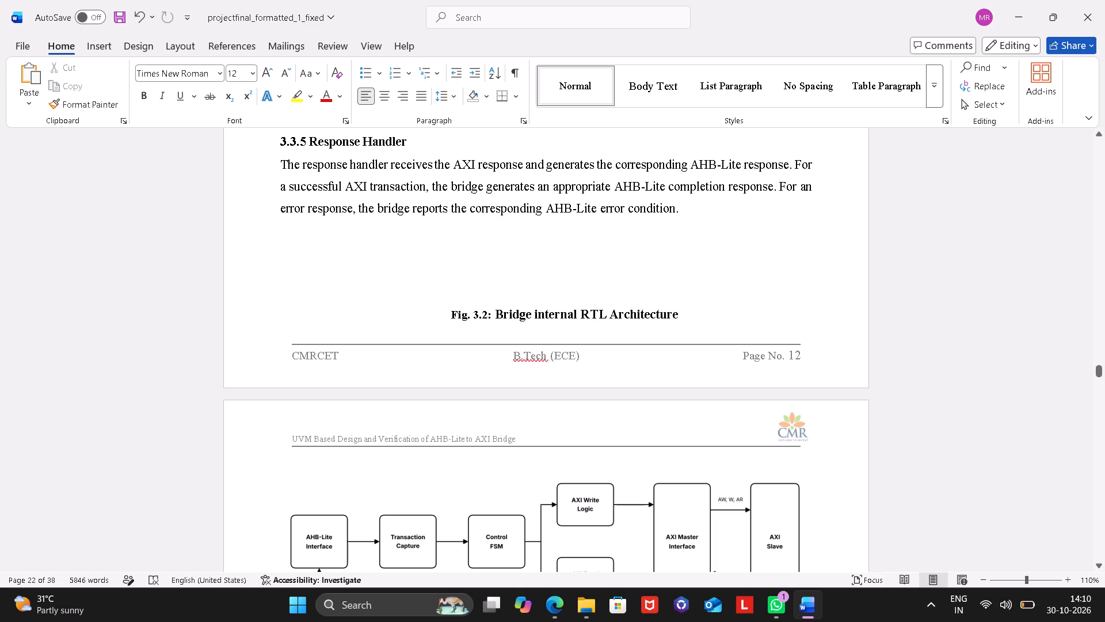
{"action": "left_click_drag", "start_coordinate": [682, 317], "coordinate": [455, 324]}
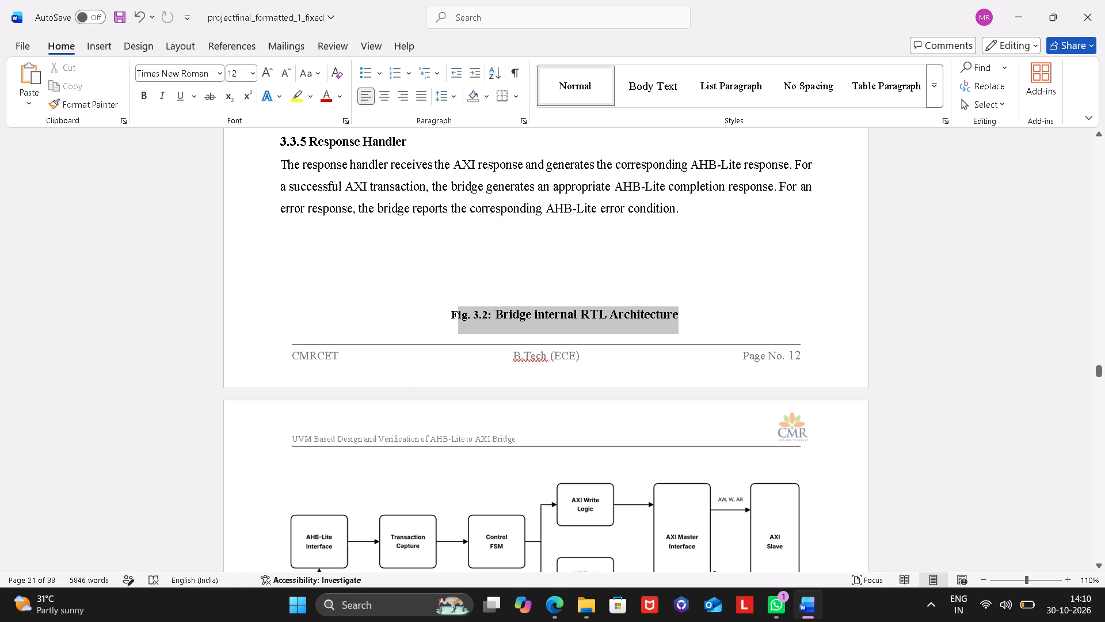
{"action": "left_click_drag", "start_coordinate": [455, 324], "coordinate": [453, 323]}
{"action": "key", "text": "ctrl+c"}
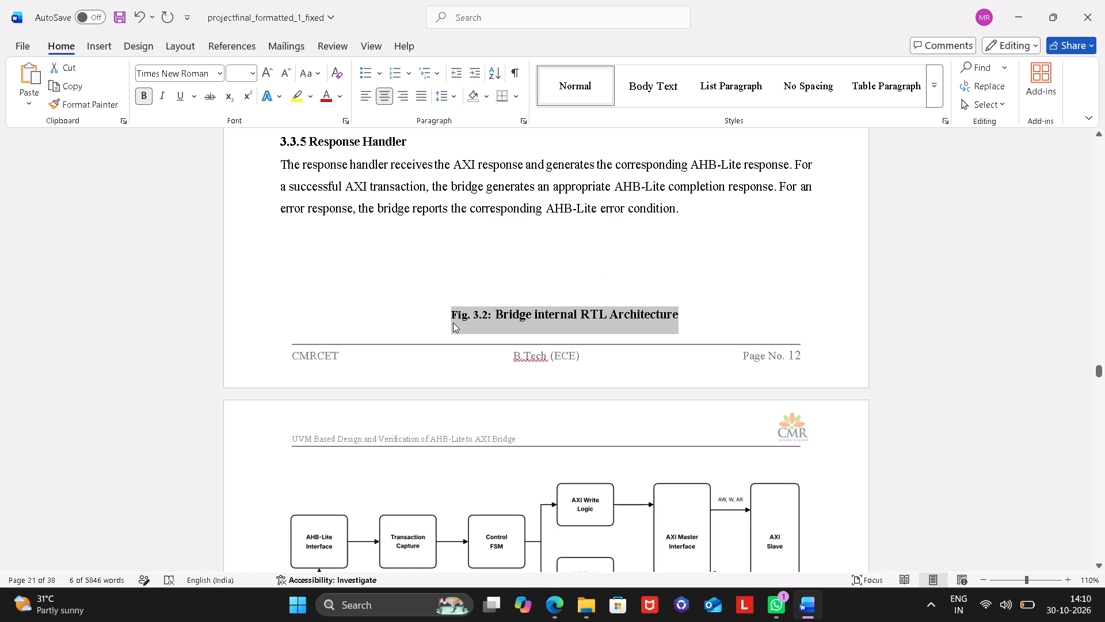
{"action": "key", "text": "BackSpace"}
{"action": "scroll", "coordinate": [453, 323], "scroll_direction": "down", "scroll_amount": 3}
{"action": "left_click", "coordinate": [453, 323]}
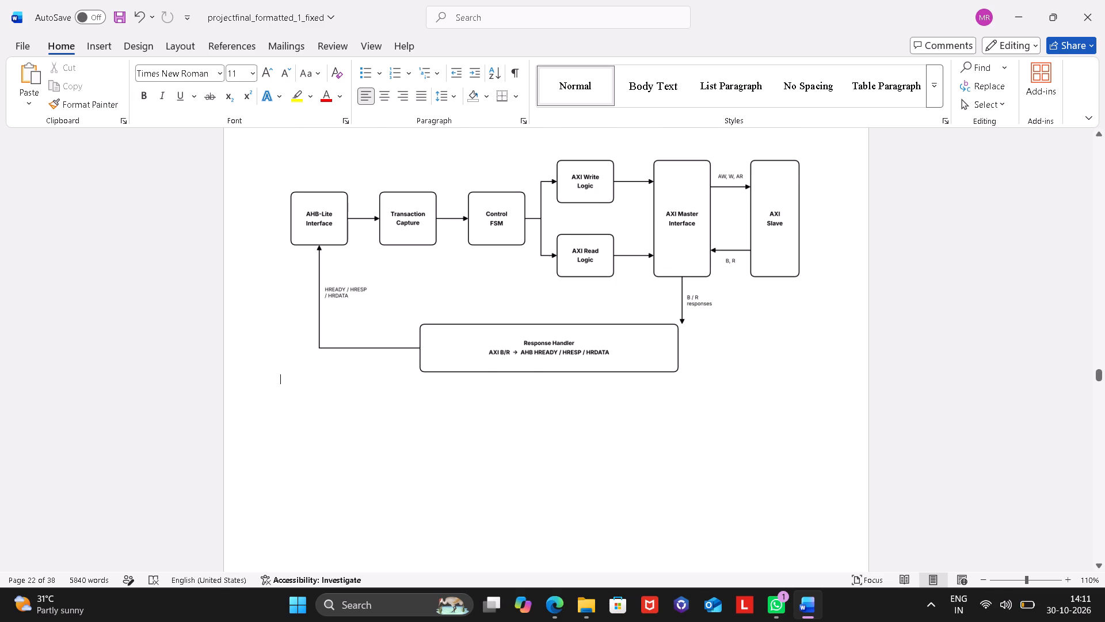
{"action": "key", "text": "ctrl+v"}
Copy the caption "Fig. 3.2: Bridge internal RTL Architecture" above the block diagram and delete it from there.
{"action": "scroll", "coordinate": [502, 189], "scroll_direction": "up", "scroll_amount": 1}
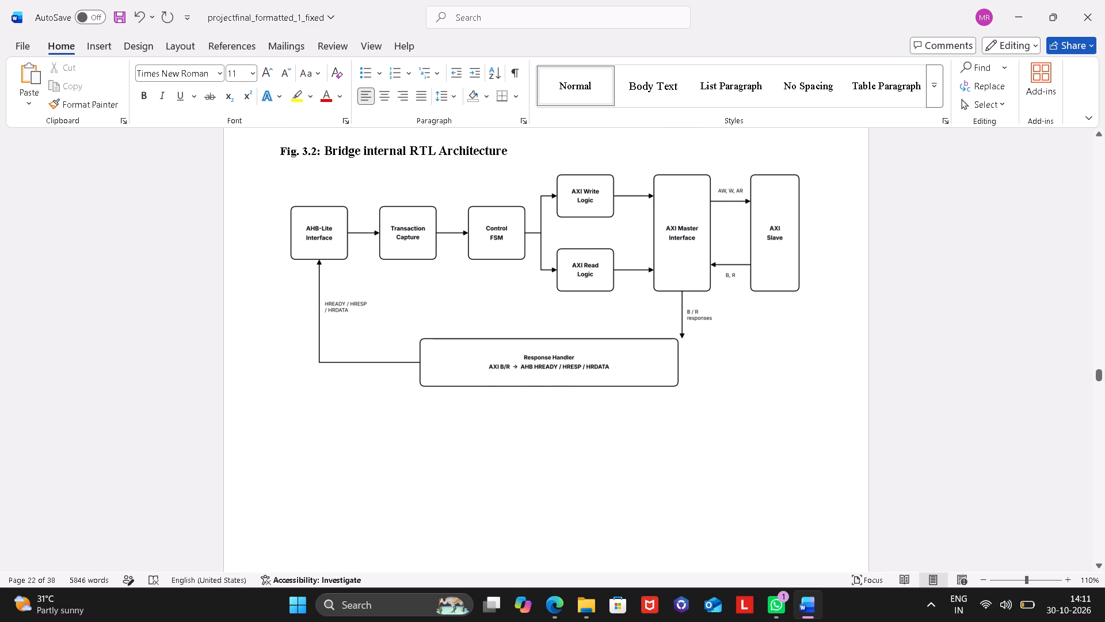
{"action": "scroll", "coordinate": [502, 189], "scroll_direction": "up", "scroll_amount": 1}
{"action": "left_click_drag", "start_coordinate": [506, 203], "coordinate": [323, 195]}
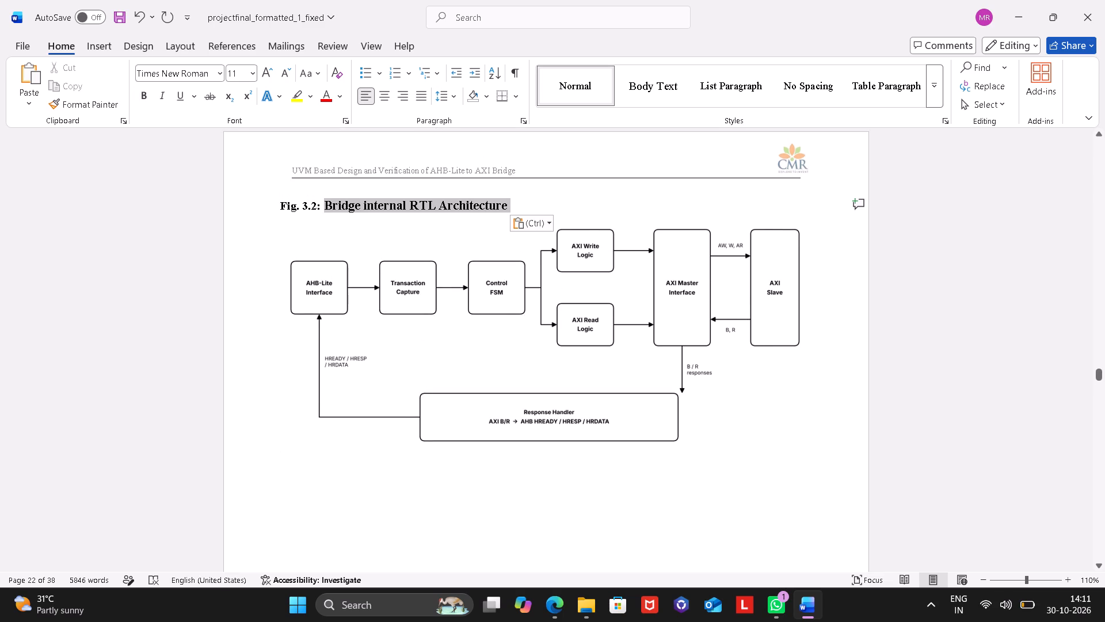
{"action": "left_click_drag", "start_coordinate": [323, 195], "coordinate": [277, 203]}
{"action": "key", "text": "ctrl+c"}
{"action": "key", "text": "BackSpace"}
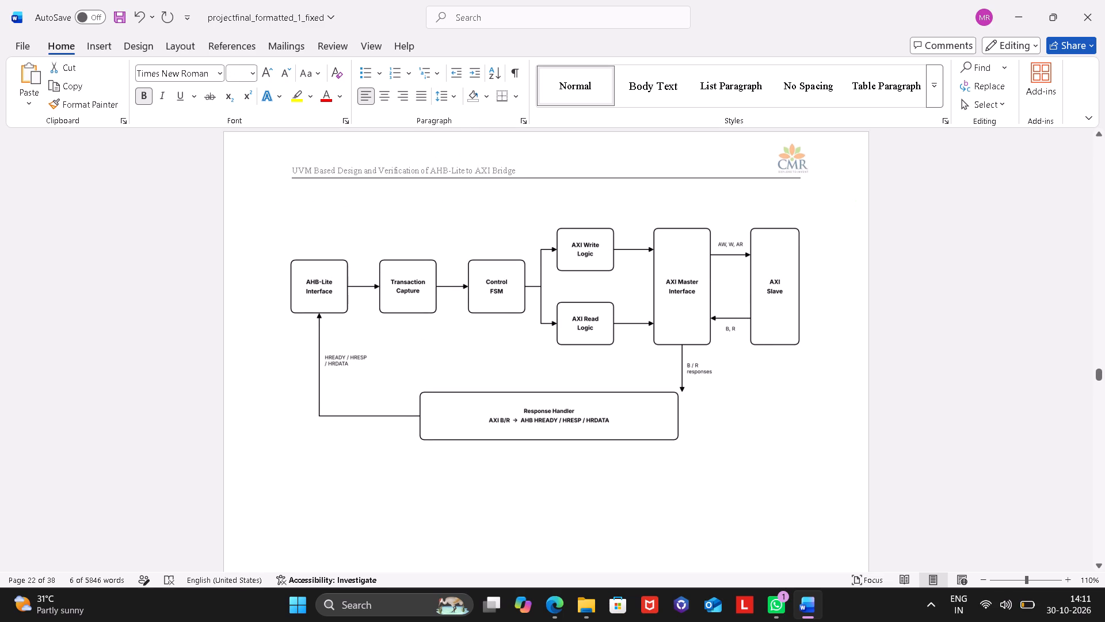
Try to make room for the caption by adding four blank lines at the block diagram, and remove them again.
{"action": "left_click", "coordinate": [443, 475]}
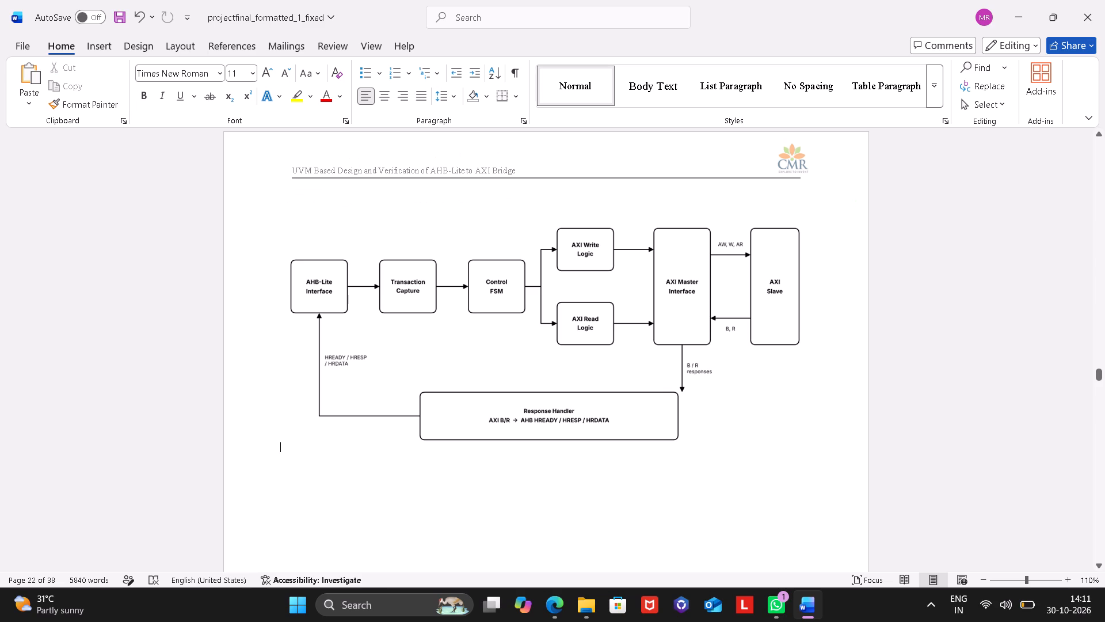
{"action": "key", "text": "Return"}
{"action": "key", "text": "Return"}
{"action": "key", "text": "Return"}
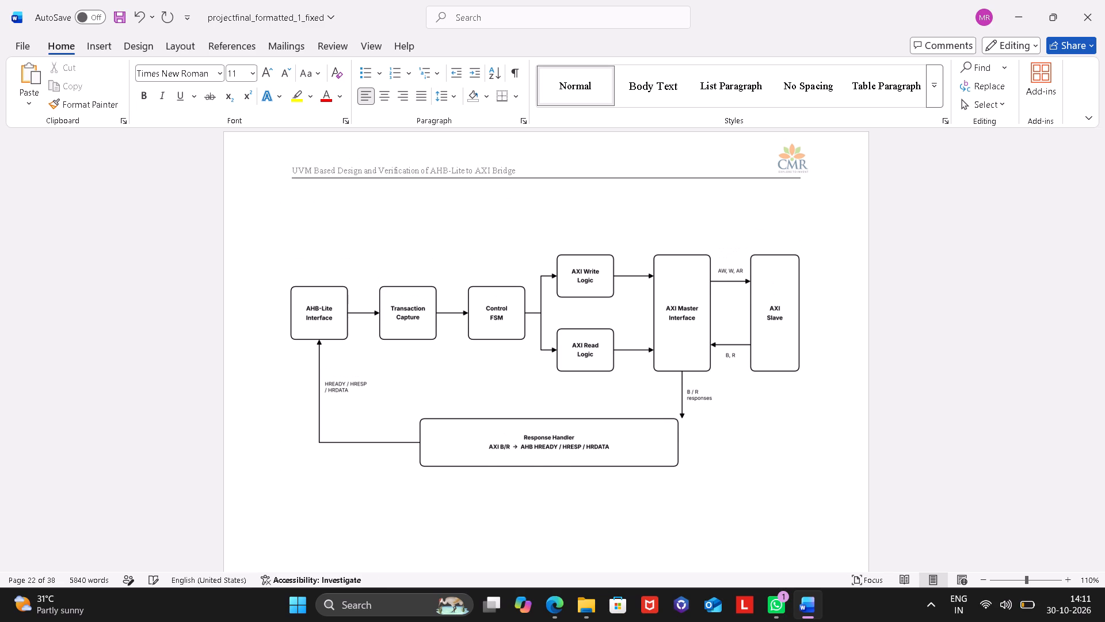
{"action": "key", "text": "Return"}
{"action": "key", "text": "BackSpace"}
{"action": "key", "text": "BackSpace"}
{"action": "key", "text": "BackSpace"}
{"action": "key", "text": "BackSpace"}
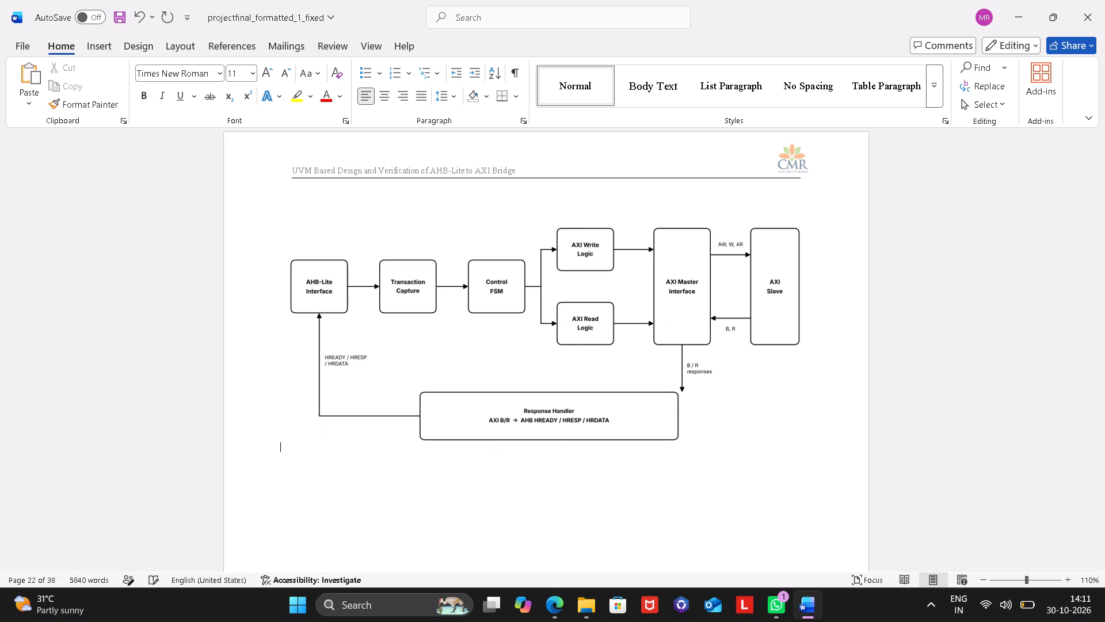
Delete the empty line left above the block diagram.
{"action": "key", "text": "BackSpace"}
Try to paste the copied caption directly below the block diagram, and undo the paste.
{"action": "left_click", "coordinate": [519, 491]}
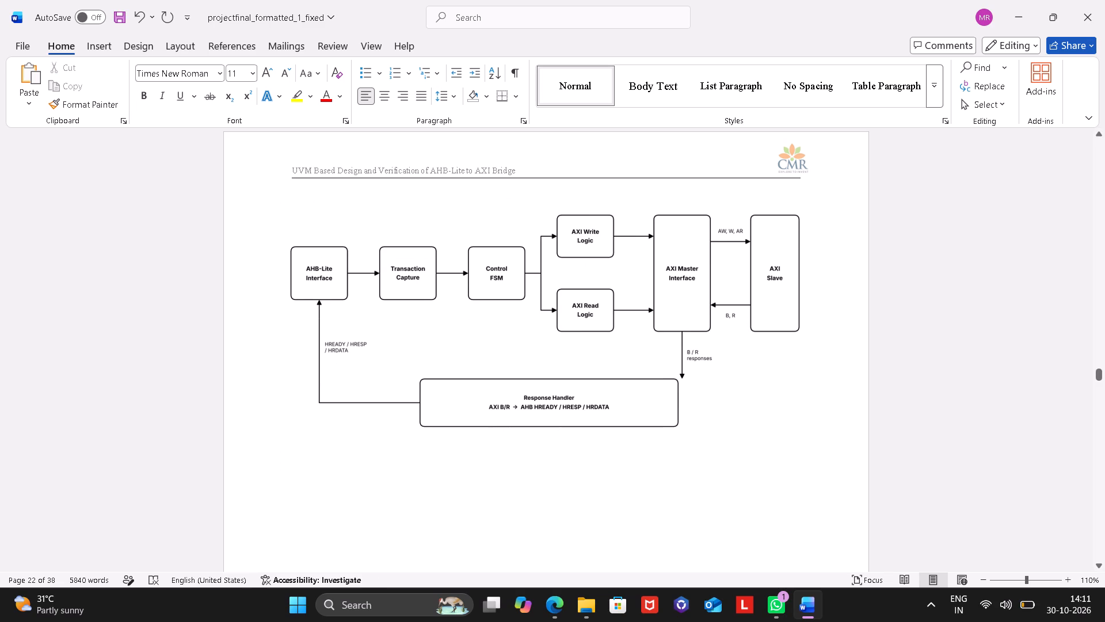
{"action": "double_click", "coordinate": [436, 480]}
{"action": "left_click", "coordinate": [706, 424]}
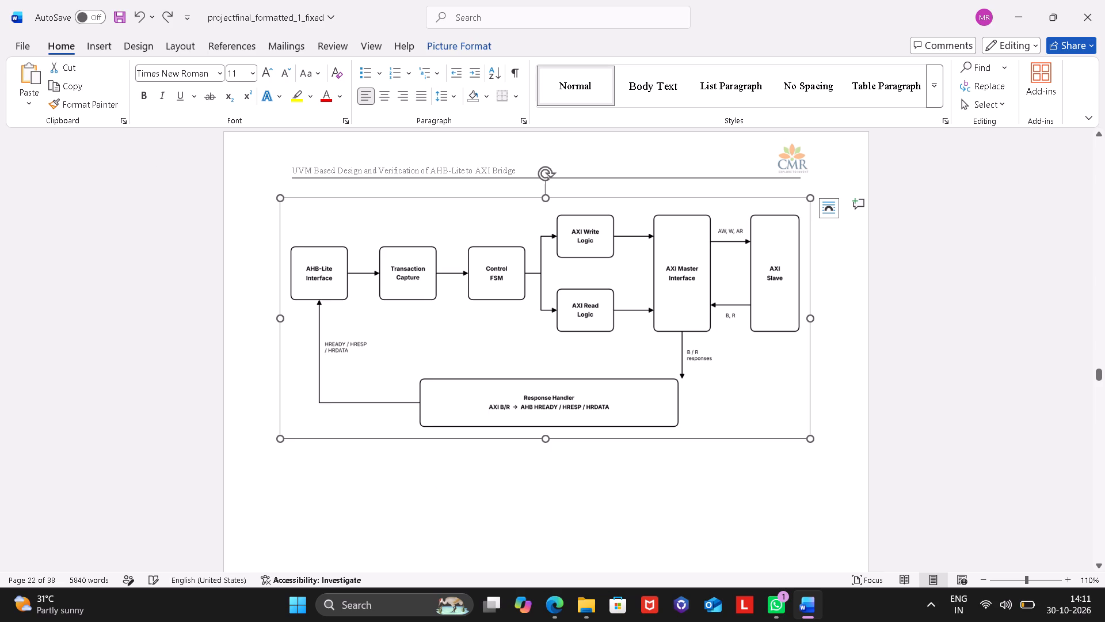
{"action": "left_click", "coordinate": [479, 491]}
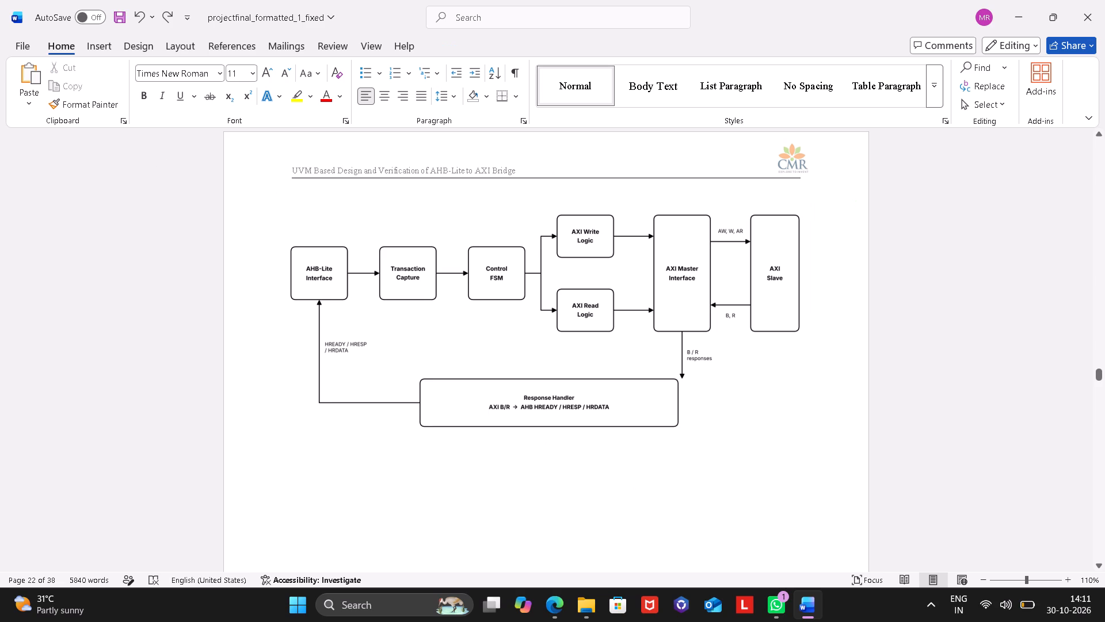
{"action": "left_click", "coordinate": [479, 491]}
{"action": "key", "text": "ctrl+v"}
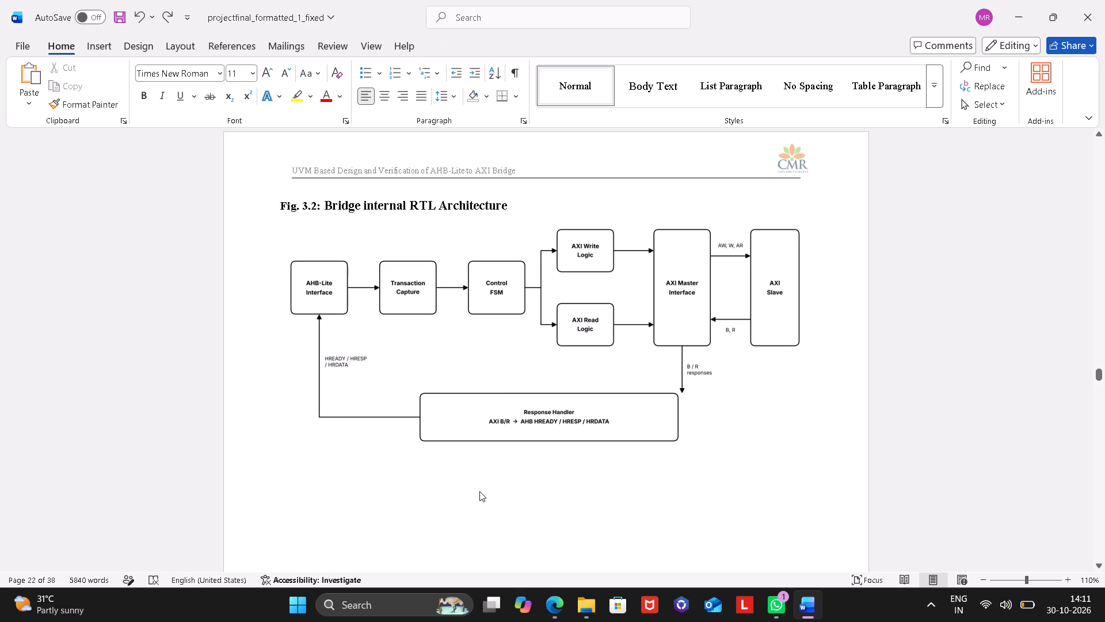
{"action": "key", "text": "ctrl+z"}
Insert a Simple Text Box on the diagram's page and replace its placeholder text with the copied Fig. 3.2 caption.
{"action": "left_click", "coordinate": [485, 372]}
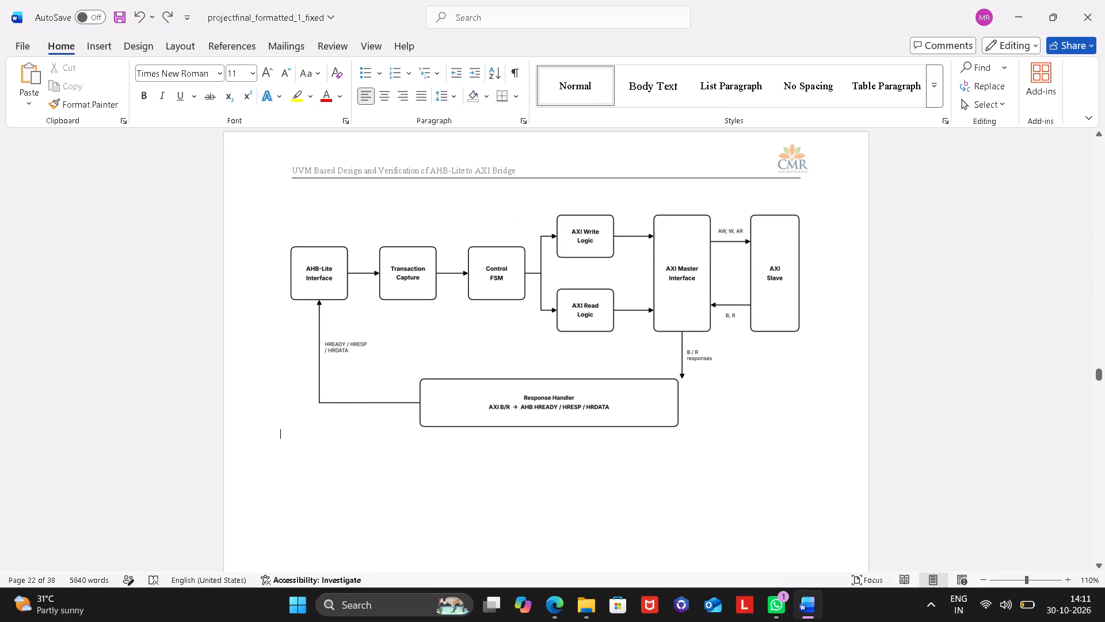
{"action": "scroll", "coordinate": [485, 372], "scroll_direction": "down", "scroll_amount": 1}
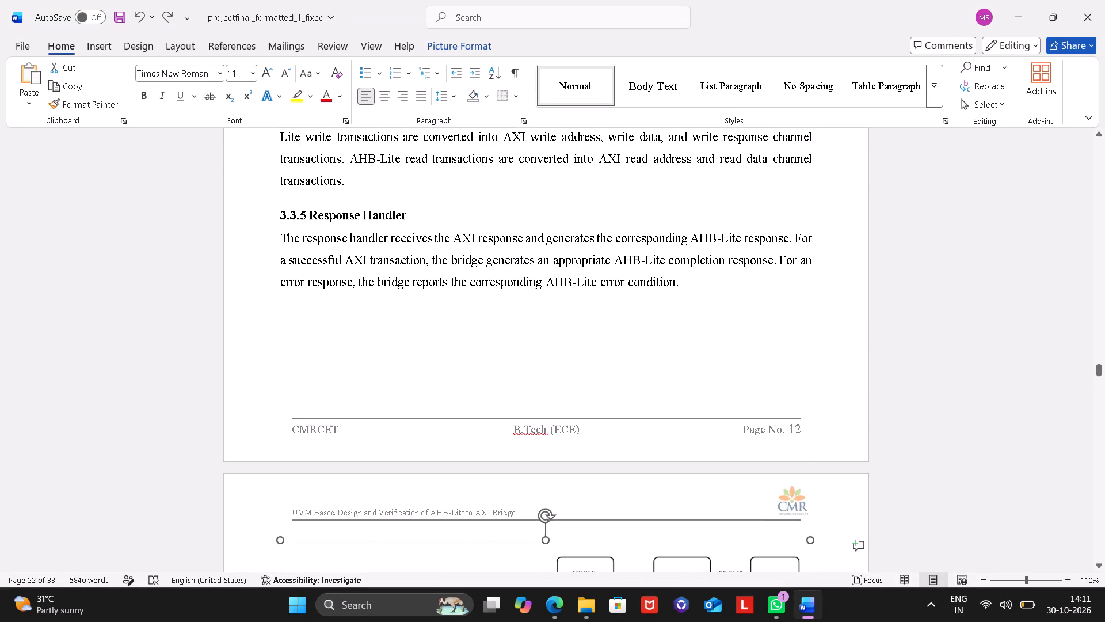
{"action": "scroll", "coordinate": [485, 372], "scroll_direction": "down", "scroll_amount": 1}
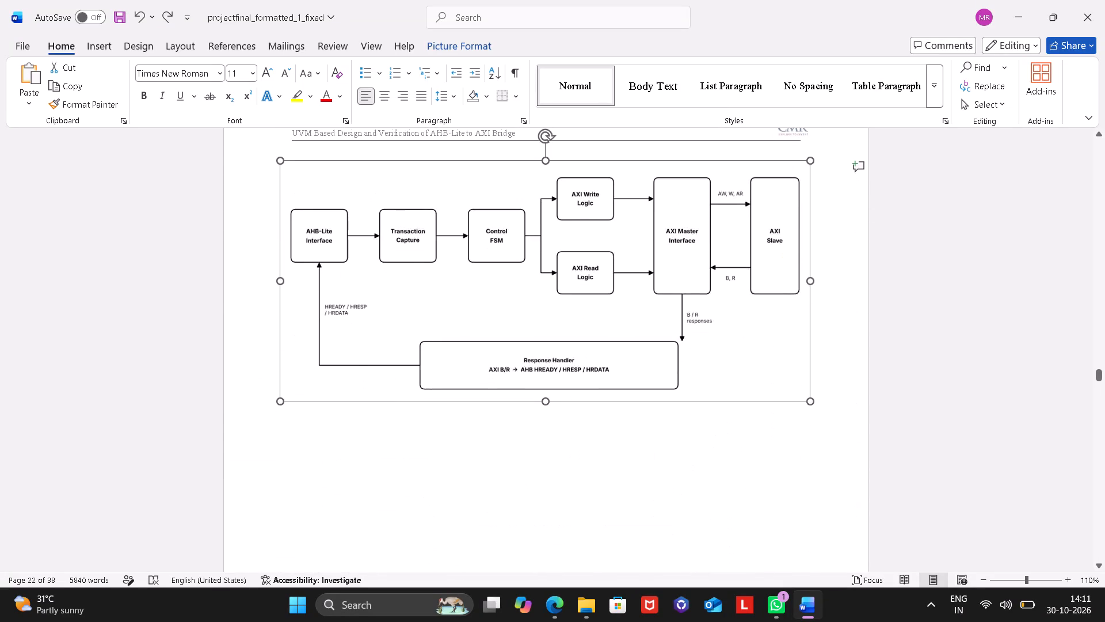
{"action": "scroll", "coordinate": [485, 372], "scroll_direction": "down", "scroll_amount": 1}
{"action": "scroll", "coordinate": [485, 372], "scroll_direction": "up", "scroll_amount": 1}
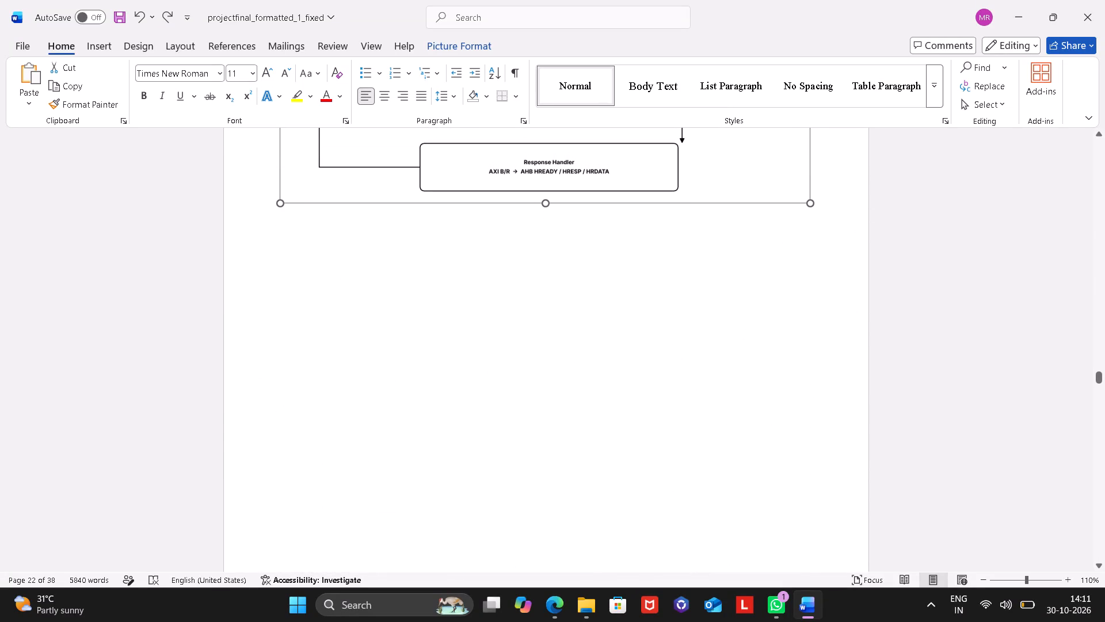
{"action": "left_click", "coordinate": [485, 372]}
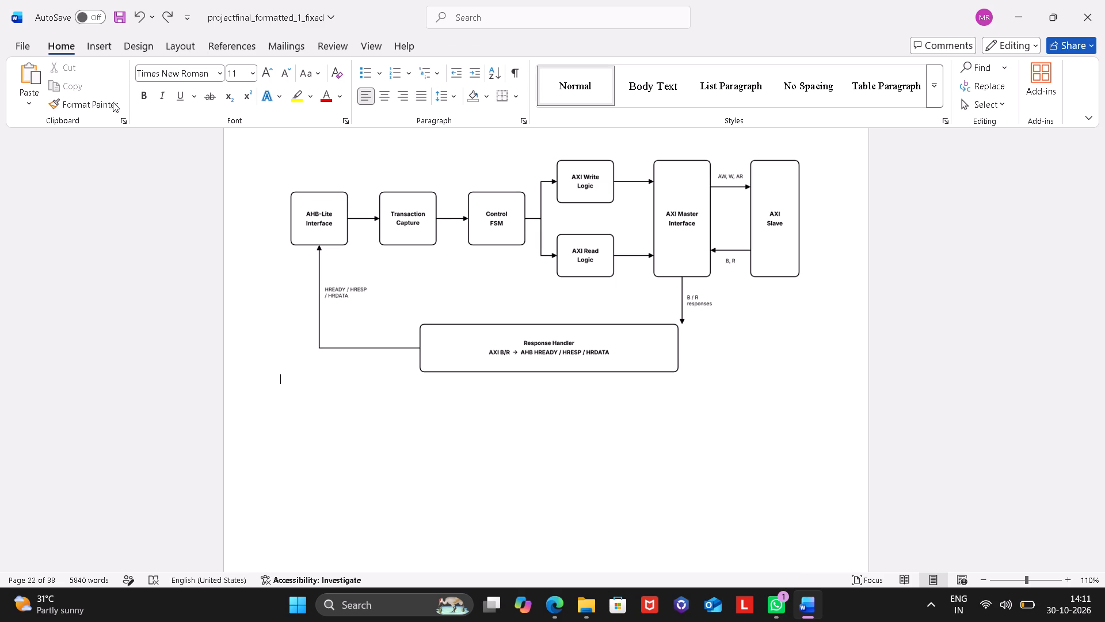
{"action": "left_click", "coordinate": [97, 47]}
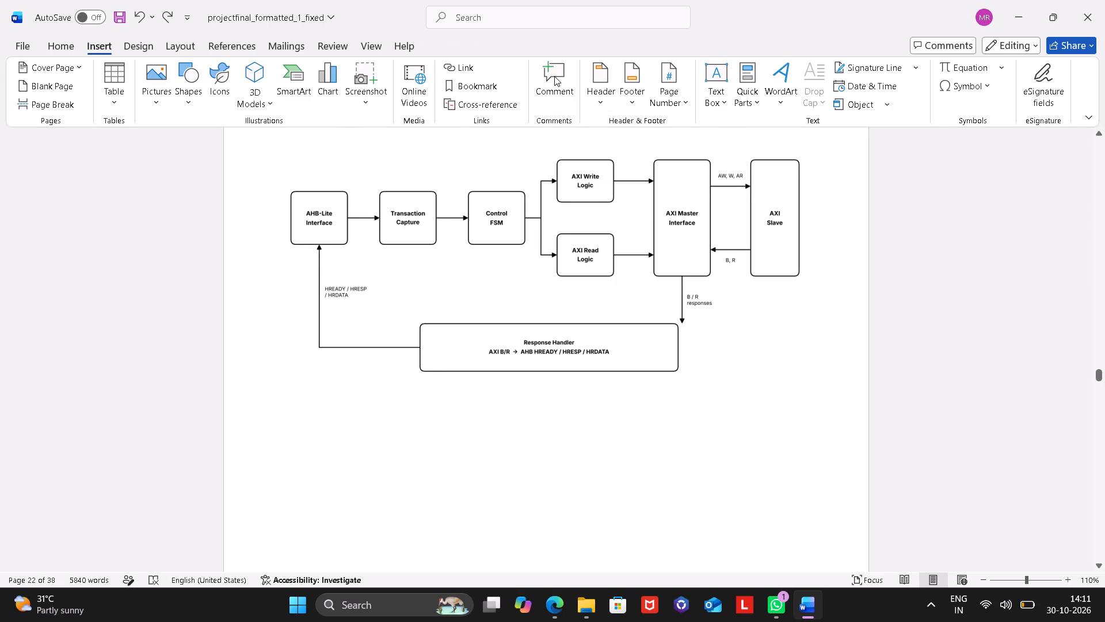
{"action": "left_click", "coordinate": [719, 69]}
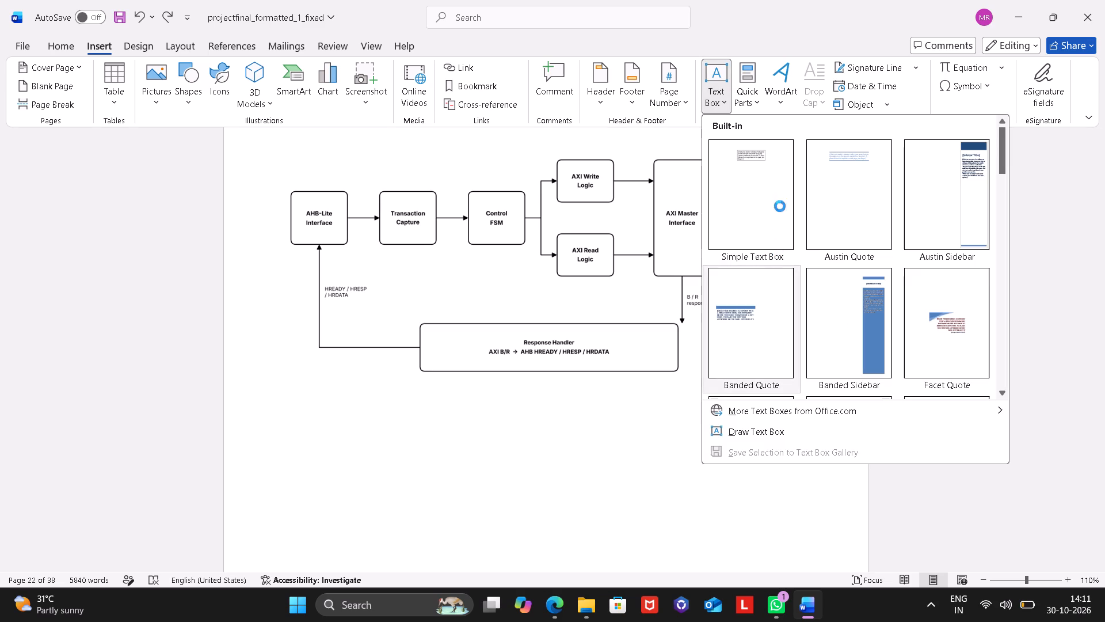
{"action": "left_click", "coordinate": [765, 194]}
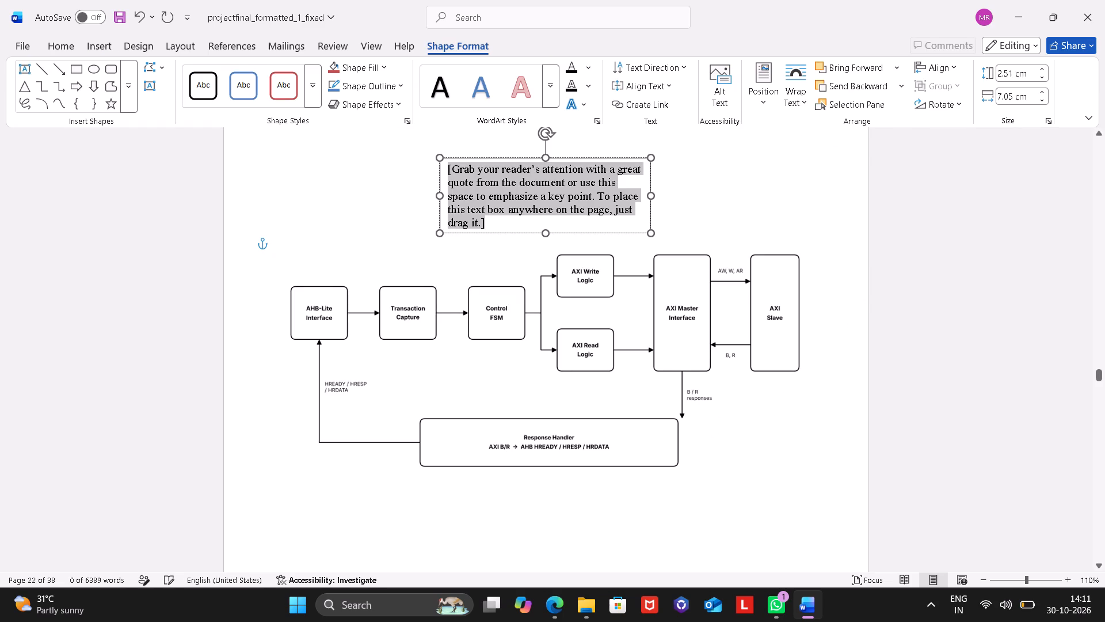
{"action": "left_click_drag", "start_coordinate": [570, 175], "coordinate": [641, 225]}
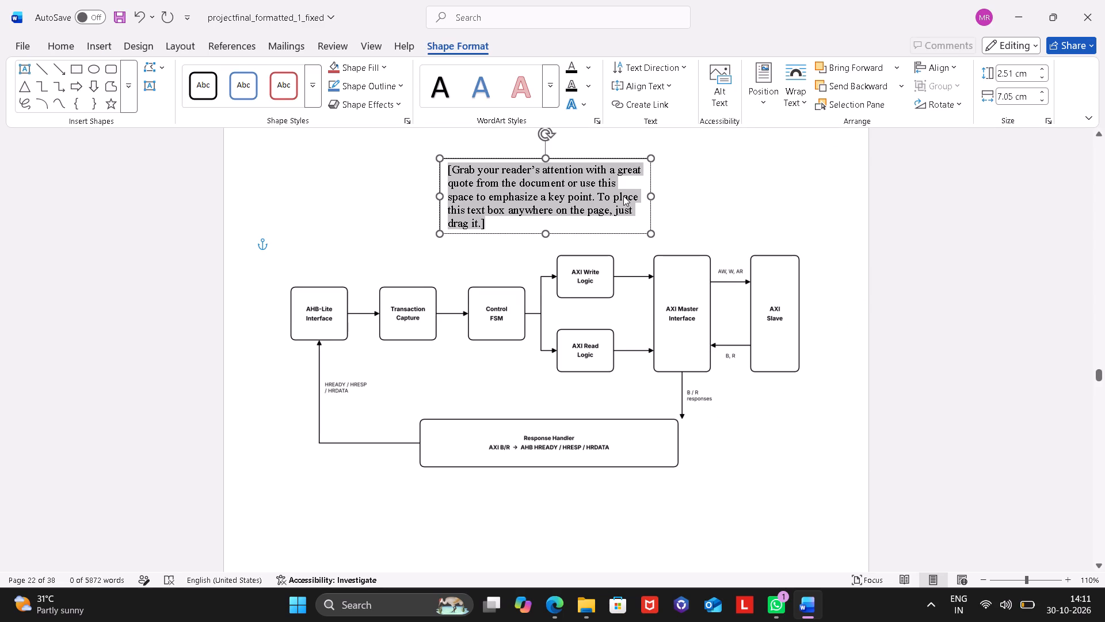
{"action": "key", "text": "ctrl+v"}
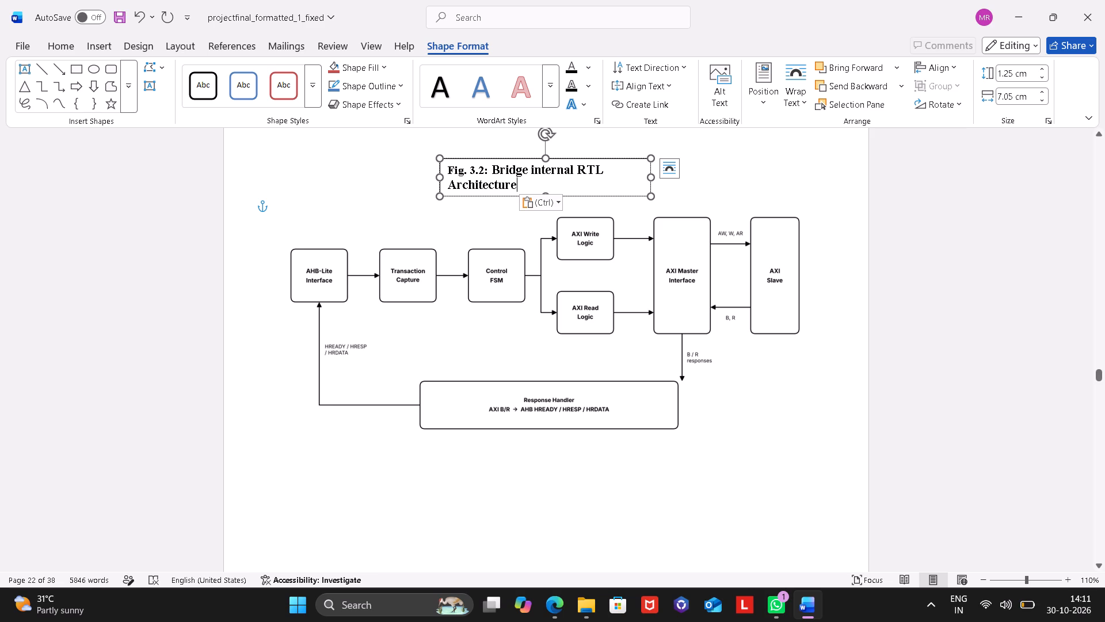
Move the caption text box below the block diagram, roughly centred under the Response Handler block.
{"action": "left_click_drag", "start_coordinate": [625, 196], "coordinate": [621, 219]}
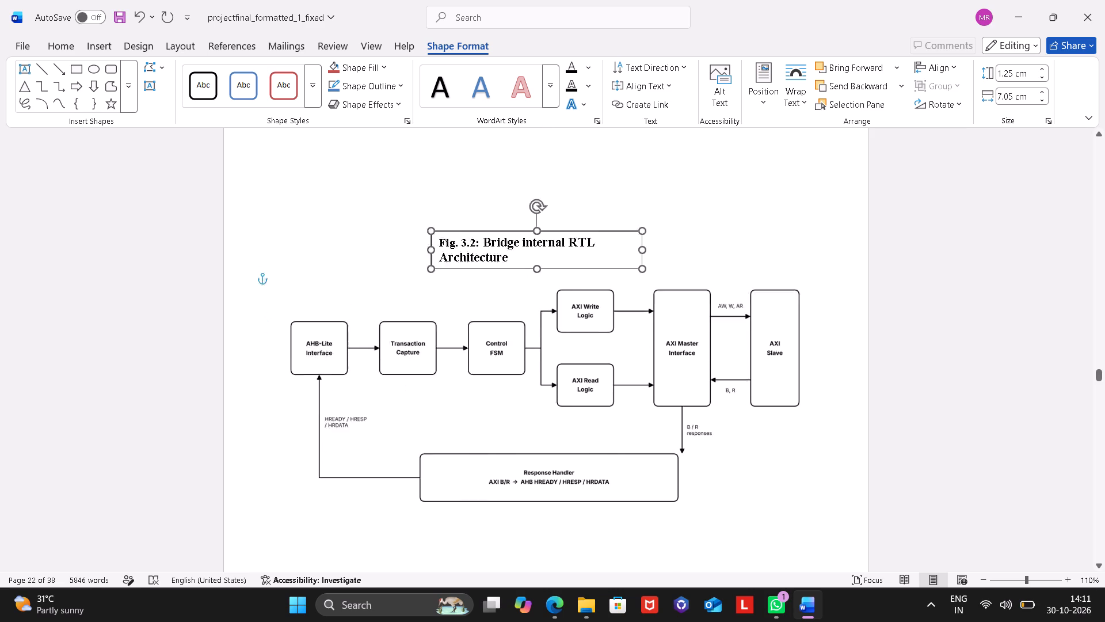
{"action": "left_click_drag", "start_coordinate": [621, 219], "coordinate": [627, 456]}
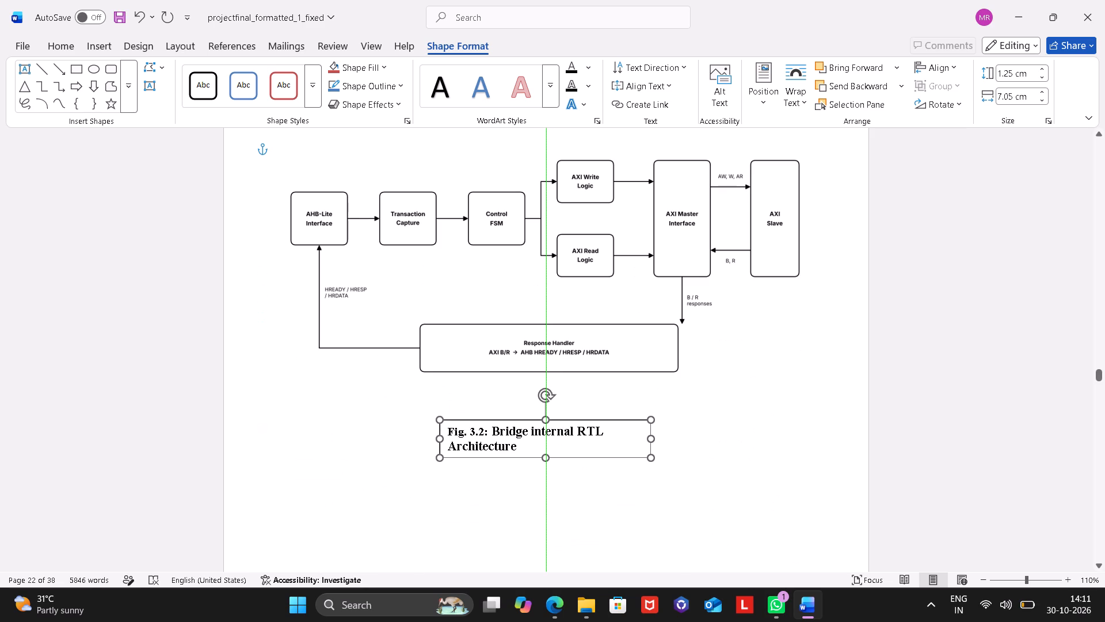
{"action": "left_click_drag", "start_coordinate": [627, 456], "coordinate": [614, 453]}
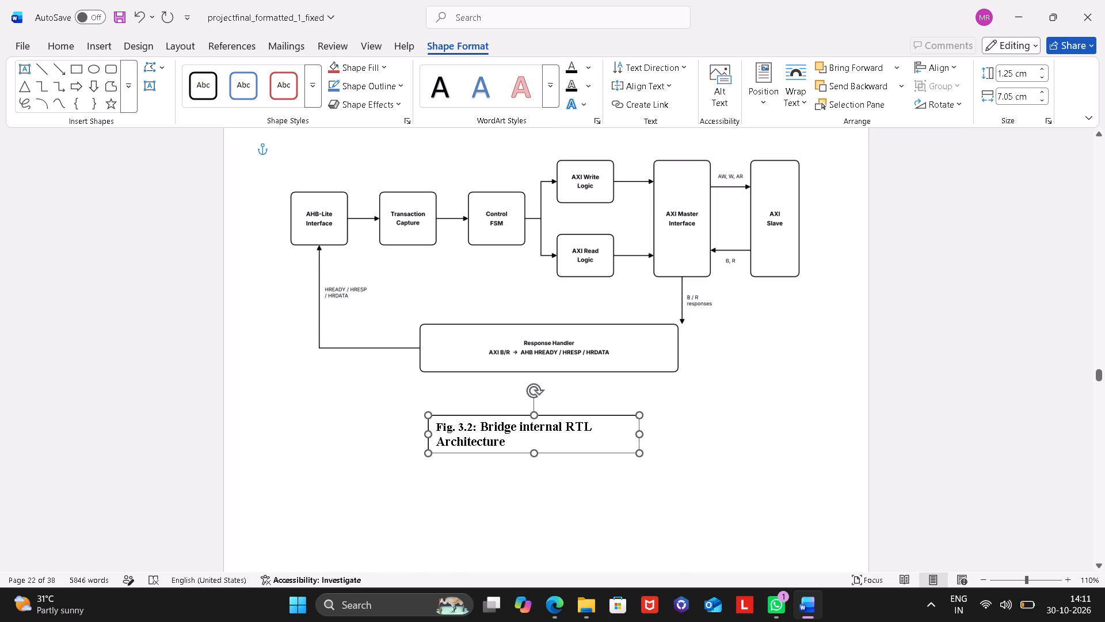
{"action": "left_click_drag", "start_coordinate": [614, 453], "coordinate": [614, 452]}
{"action": "left_click", "coordinate": [708, 442]}
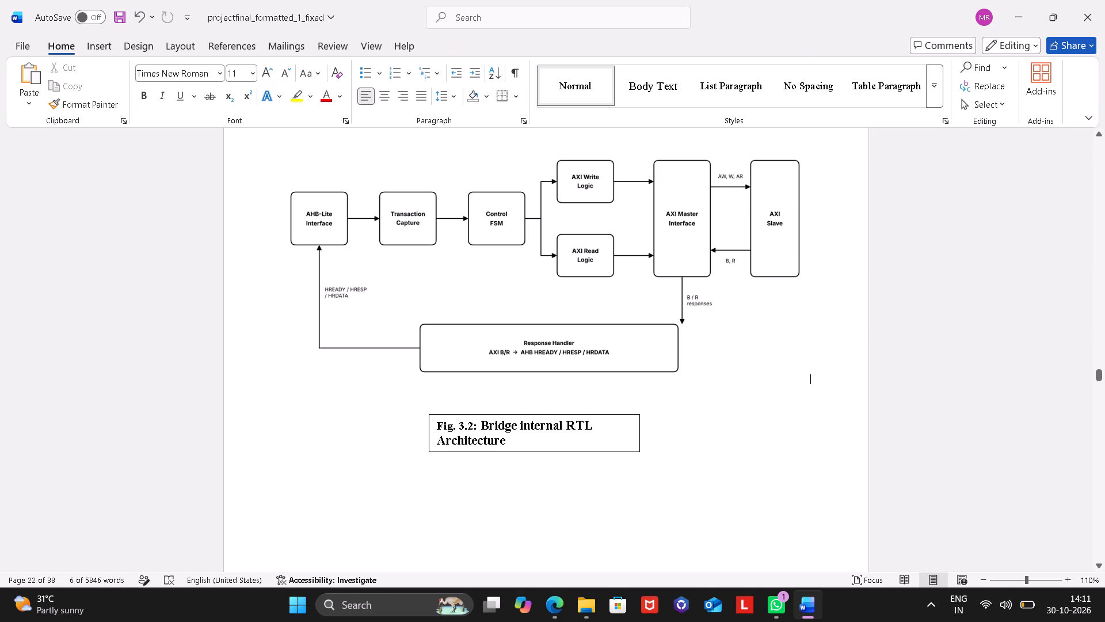
Widen the caption text box so the caption fits on one line, with a space between "RTL" and "Architecture".
{"action": "left_click", "coordinate": [438, 445]}
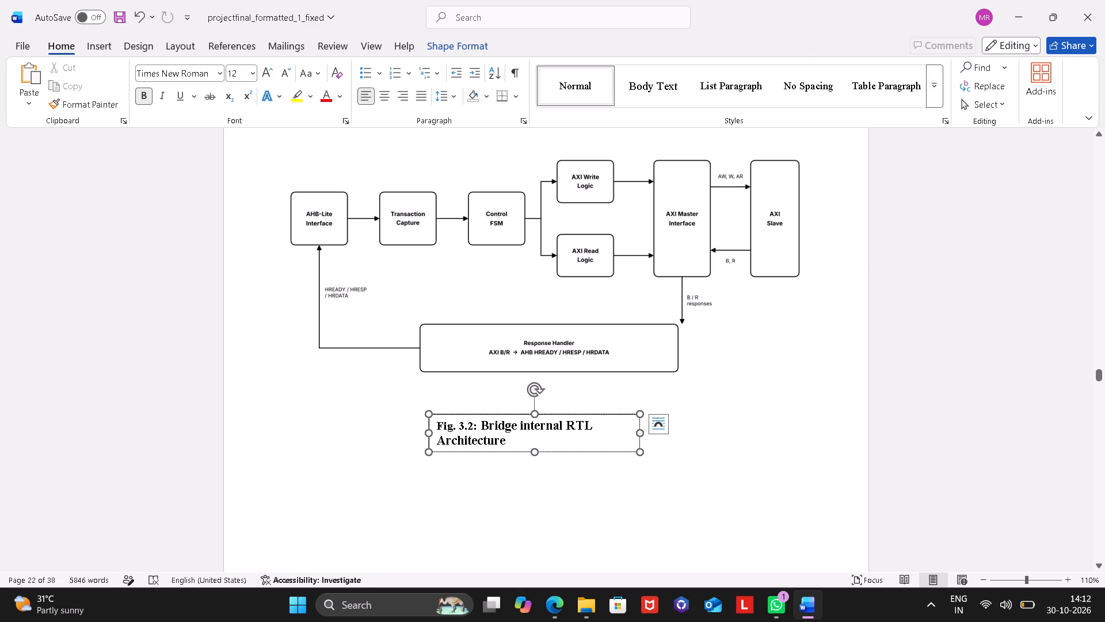
{"action": "key", "text": "BackSpace"}
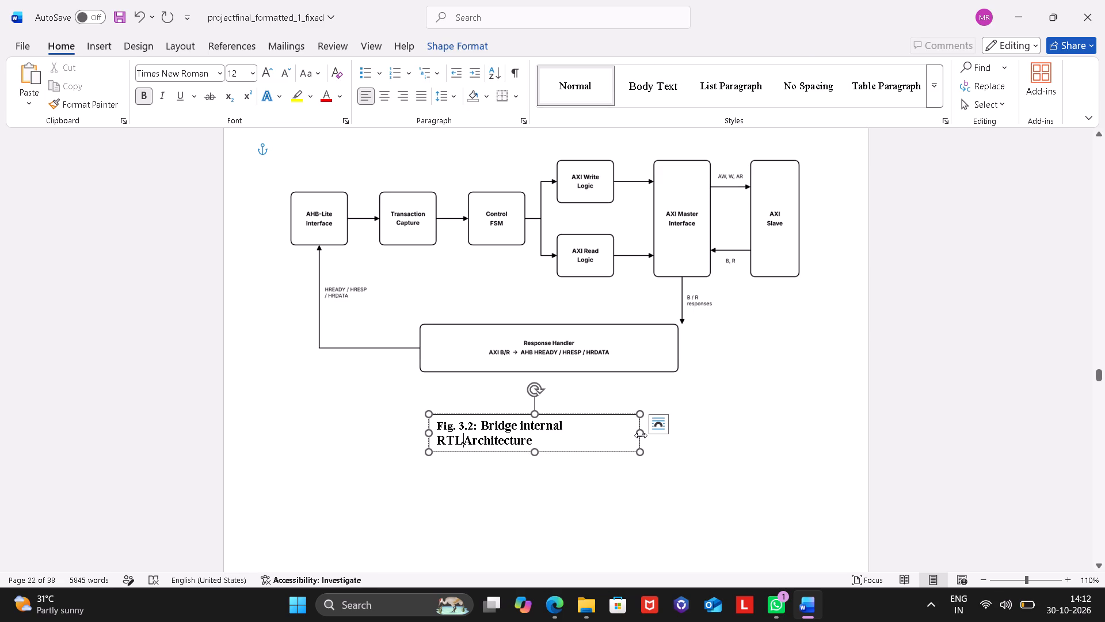
{"action": "left_click_drag", "start_coordinate": [641, 435], "coordinate": [700, 431]}
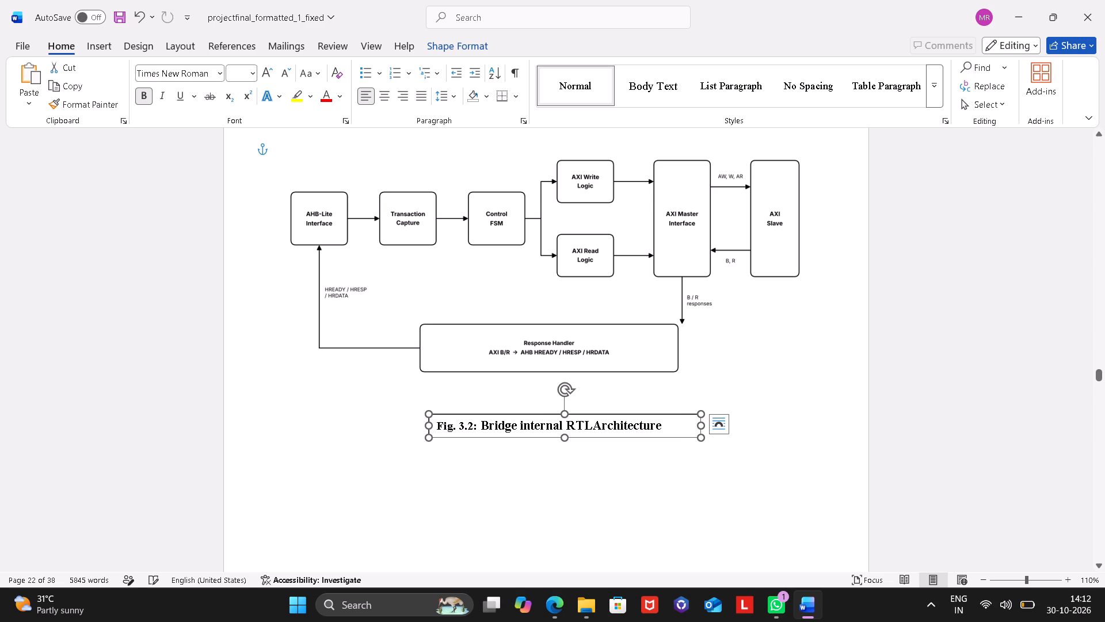
{"action": "left_click", "coordinate": [592, 424]}
{"action": "key", "text": "space"}
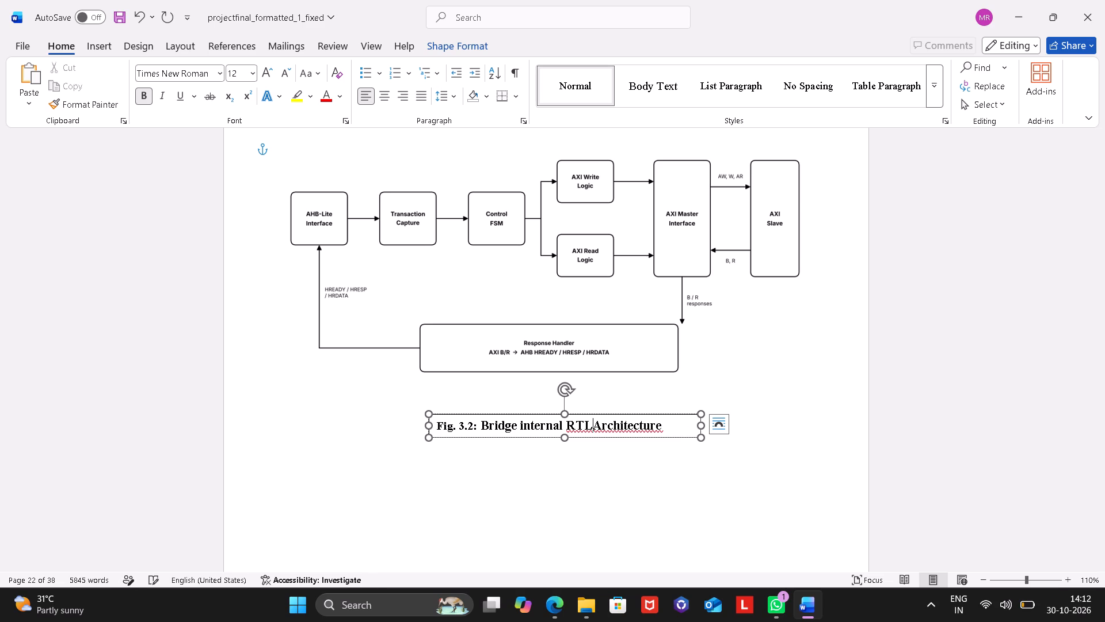
{"action": "key", "text": "space"}
{"action": "left_click", "coordinate": [581, 468]}
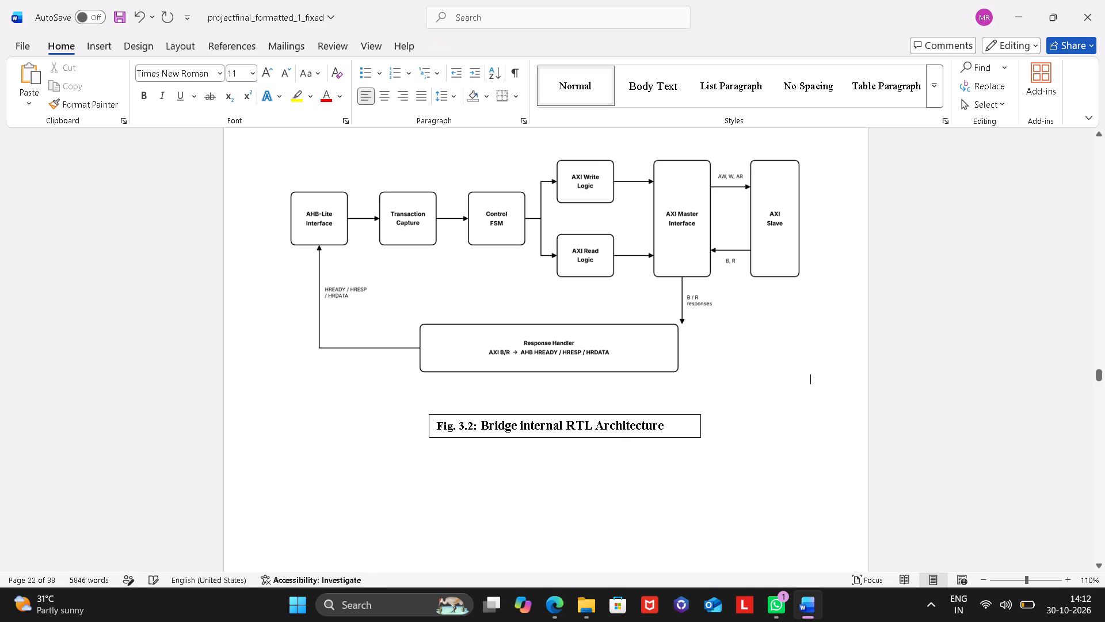
Review the layout of the block diagram page with its boxed caption and the transition to section 3.4.
{"action": "scroll", "coordinate": [581, 468], "scroll_direction": "right", "scroll_amount": 1}
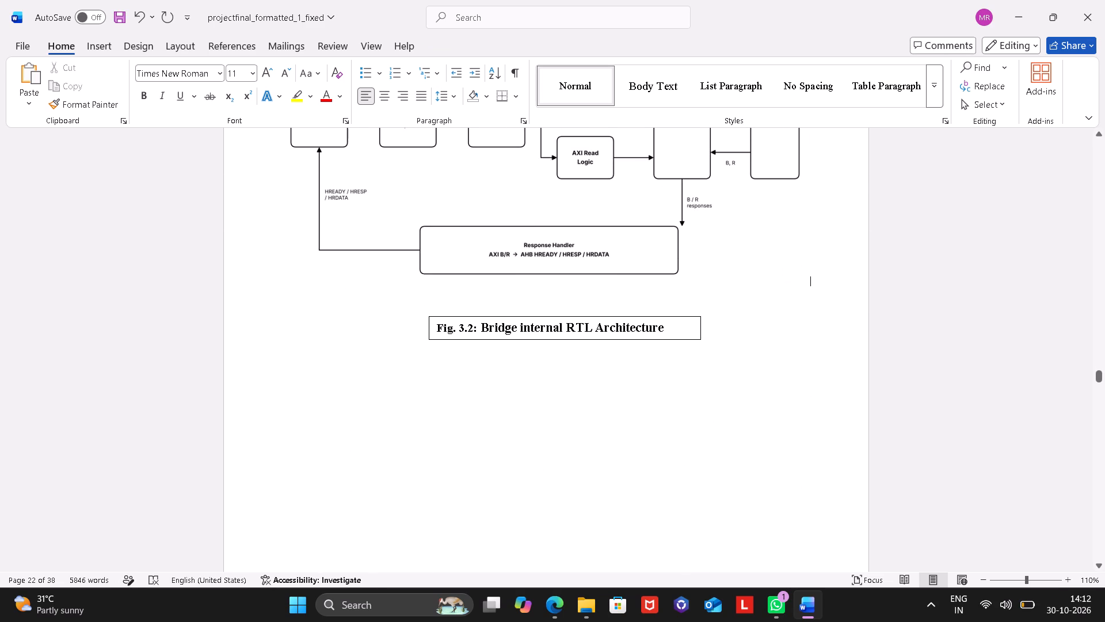
{"action": "left_click", "coordinate": [657, 332]}
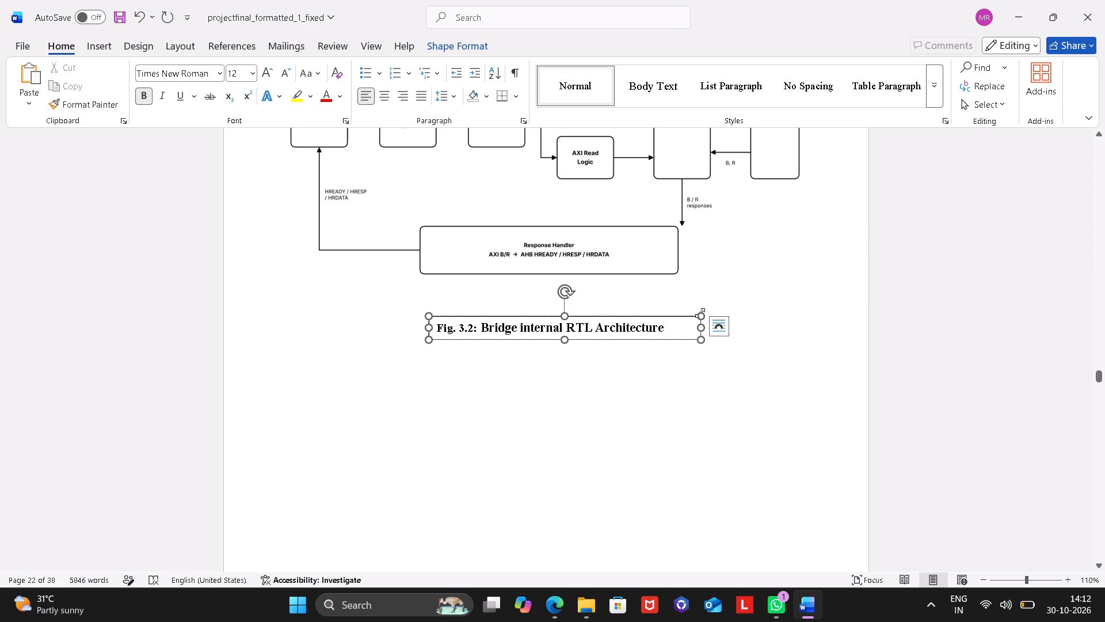
{"action": "left_click", "coordinate": [715, 492]}
{"action": "scroll", "coordinate": [715, 492], "scroll_direction": "up", "scroll_amount": 1}
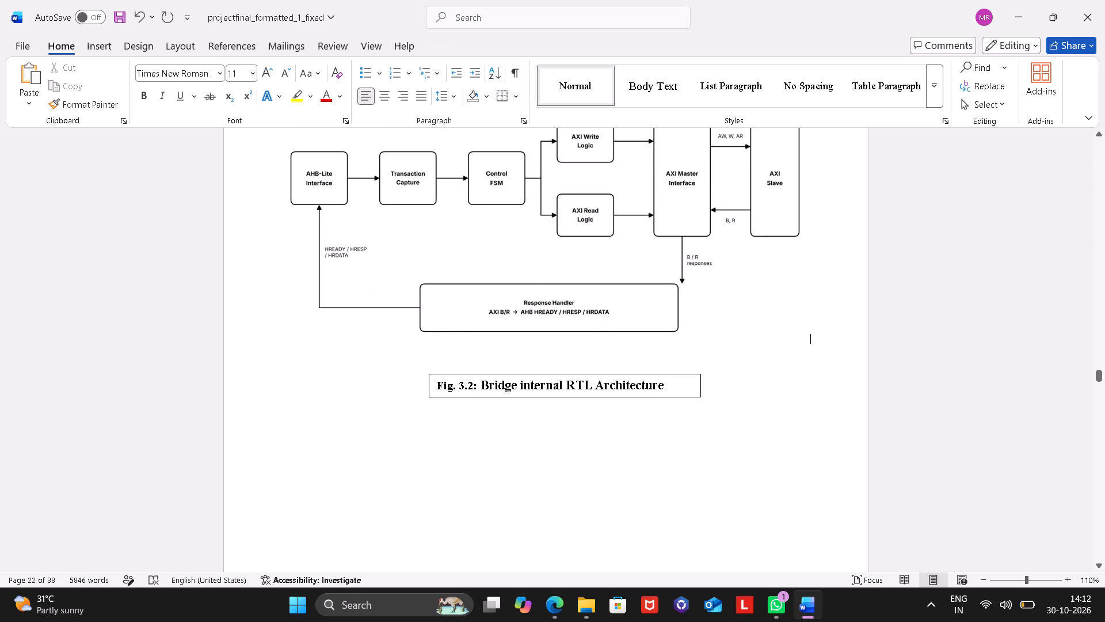
{"action": "scroll", "coordinate": [715, 492], "scroll_direction": "up", "scroll_amount": 2}
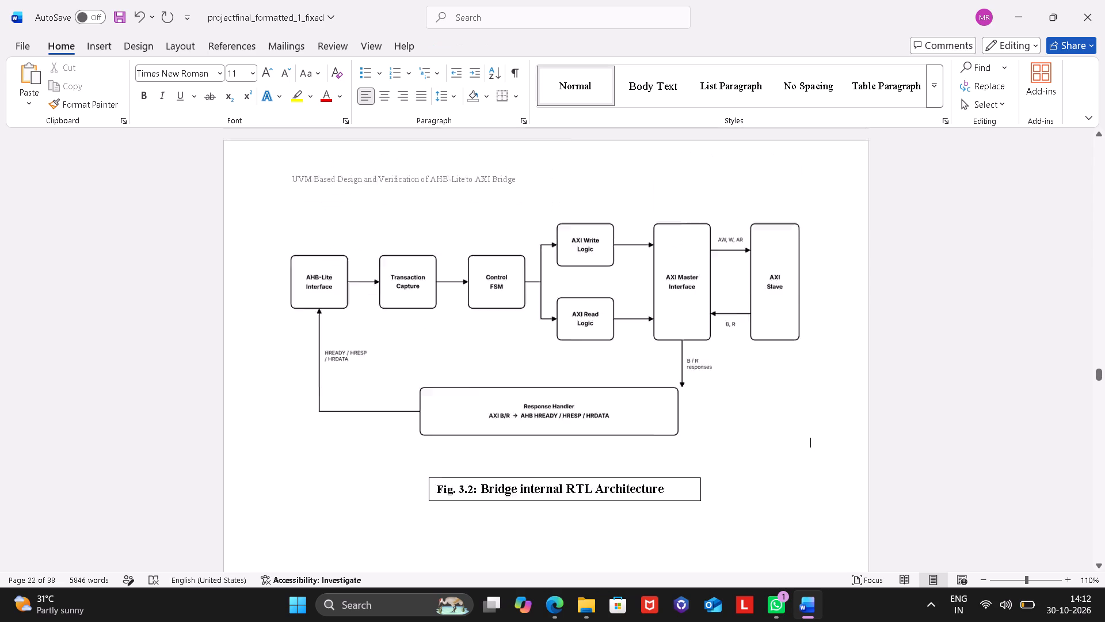
{"action": "scroll", "coordinate": [715, 492], "scroll_direction": "up", "scroll_amount": 1}
{"action": "scroll", "coordinate": [715, 492], "scroll_direction": "down", "scroll_amount": 3}
{"action": "scroll", "coordinate": [715, 492], "scroll_direction": "up", "scroll_amount": 1}
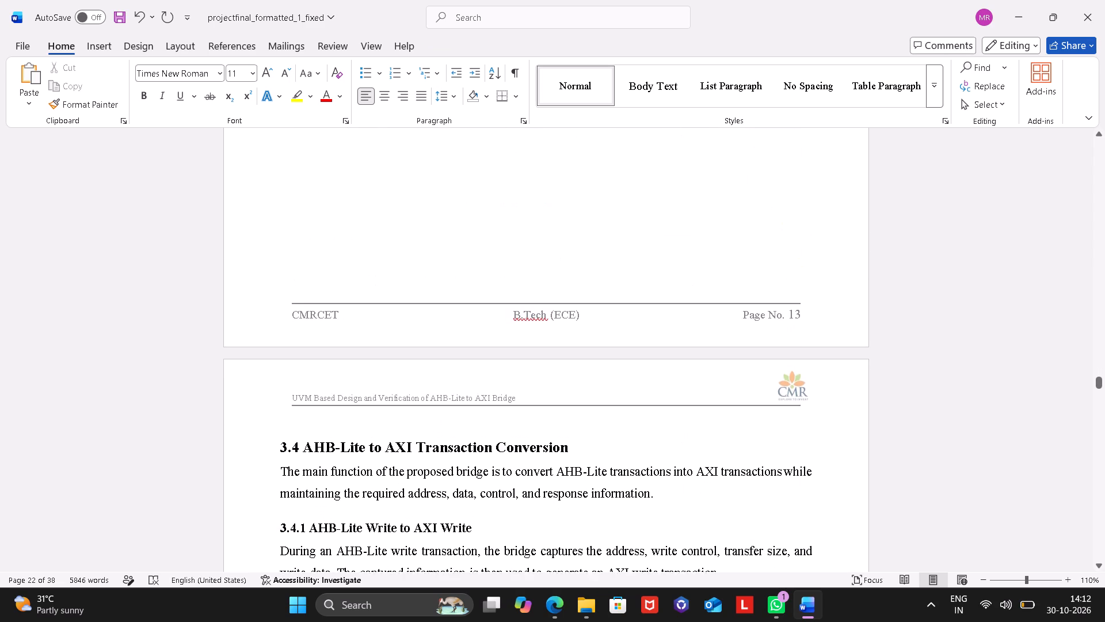
Paste the copied Fig. 3.2 caption as a plain body-text line directly beneath the block diagram, outside the text box.
{"action": "scroll", "coordinate": [715, 492], "scroll_direction": "up", "scroll_amount": 2}
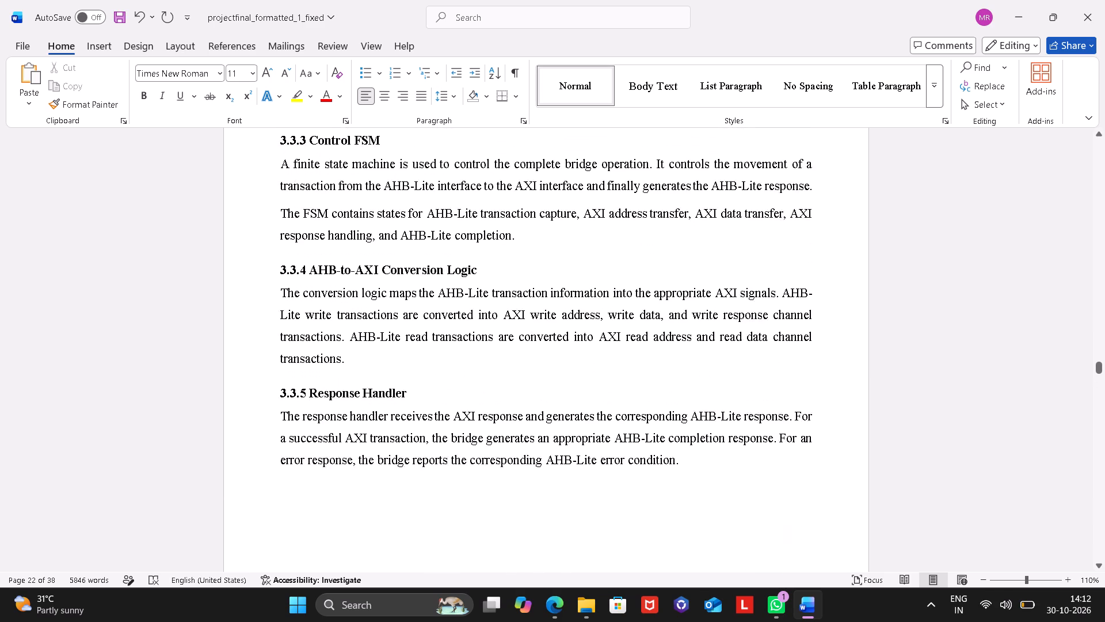
{"action": "scroll", "coordinate": [715, 492], "scroll_direction": "up", "scroll_amount": 1}
{"action": "scroll", "coordinate": [715, 492], "scroll_direction": "down", "scroll_amount": 3}
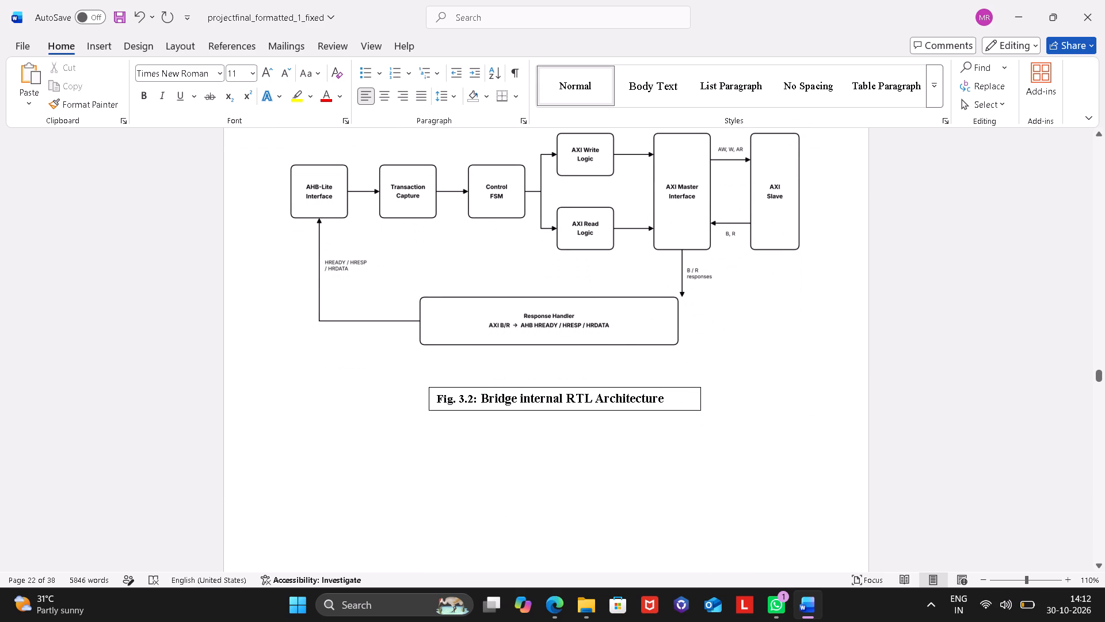
{"action": "left_click", "coordinate": [668, 396]}
{"action": "left_click", "coordinate": [567, 359]}
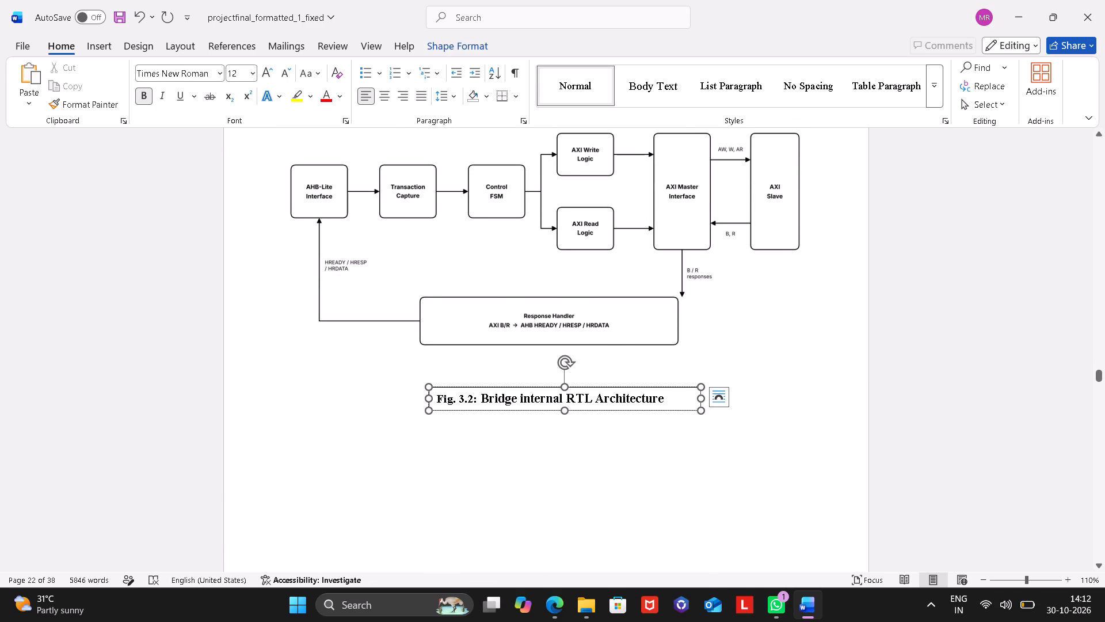
{"action": "left_click", "coordinate": [746, 401]}
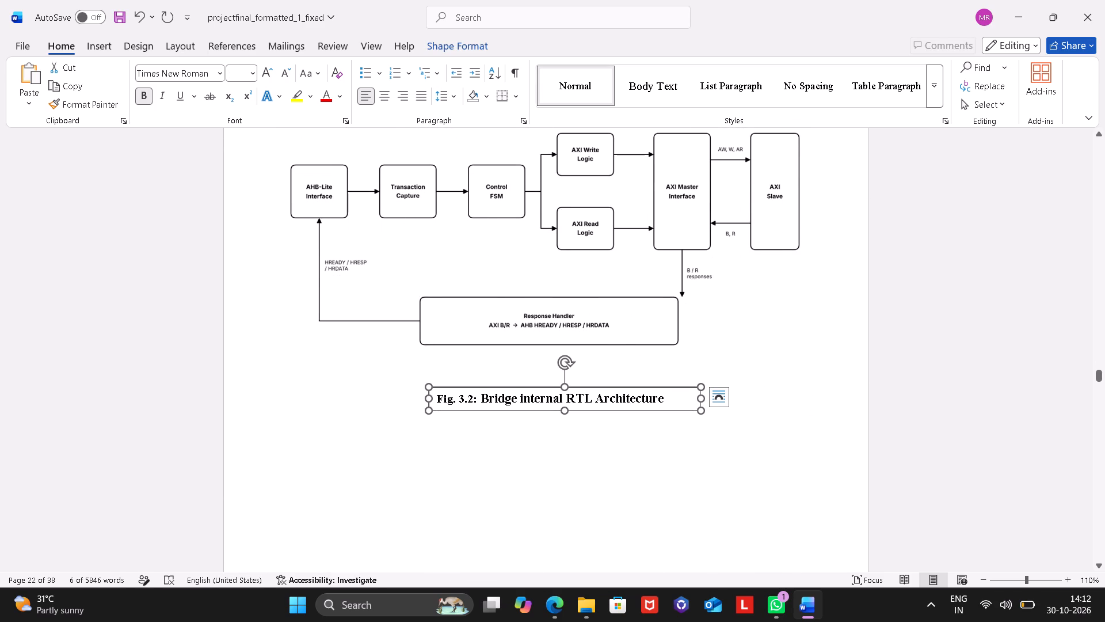
{"action": "key", "text": "ctrl+v"}
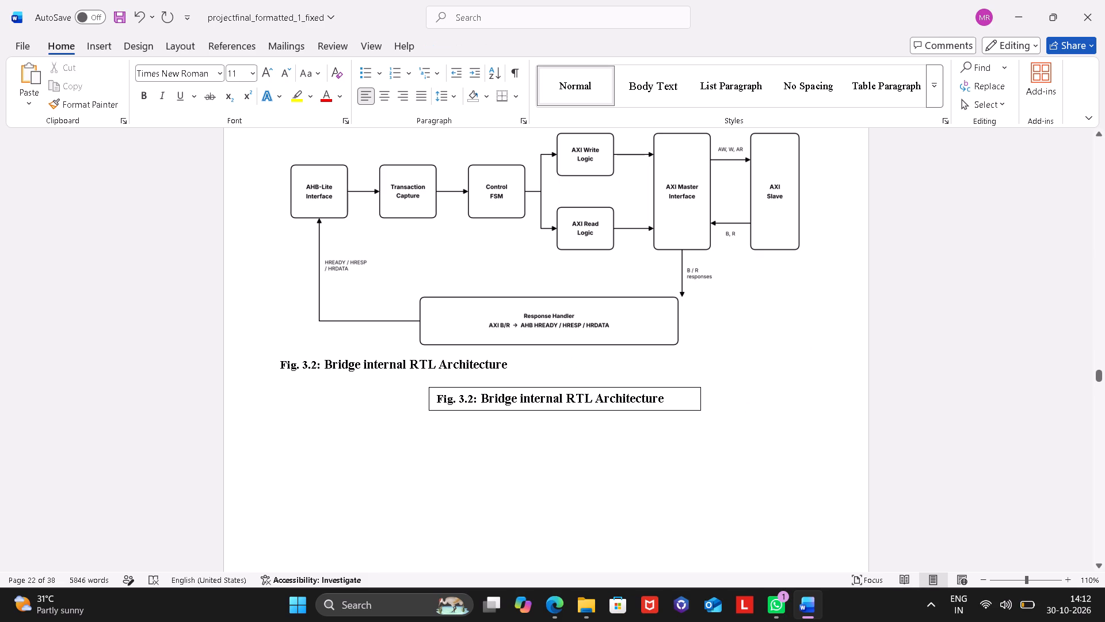
Clear the duplicate Fig. 3.2 caption text out of the bordered text box below the diagram.
{"action": "left_click", "coordinate": [694, 395]}
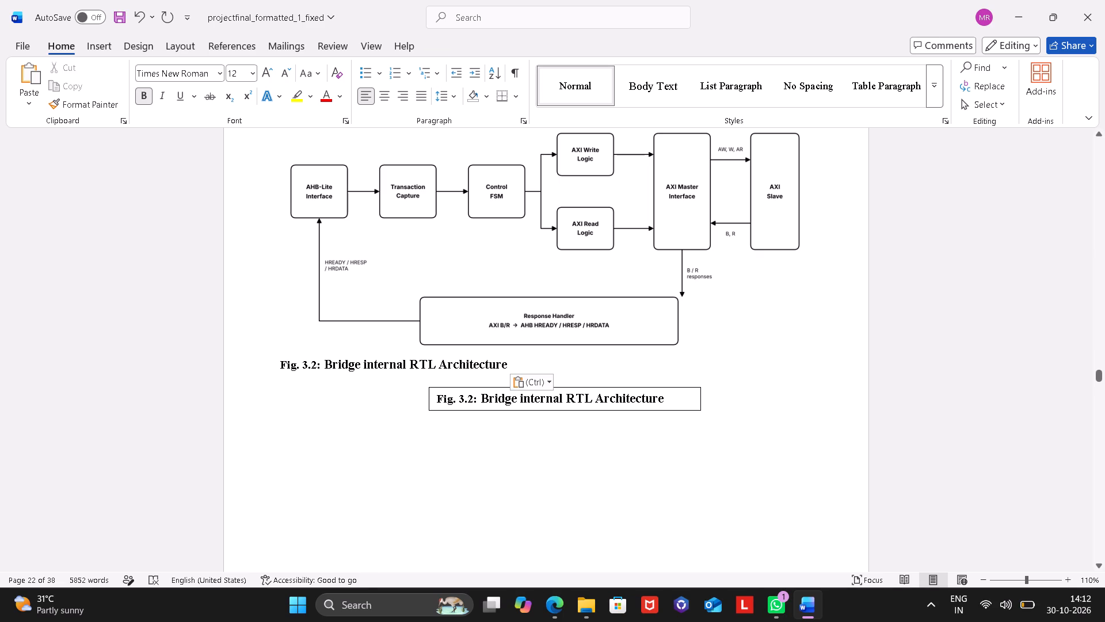
{"action": "key", "text": "Delete"}
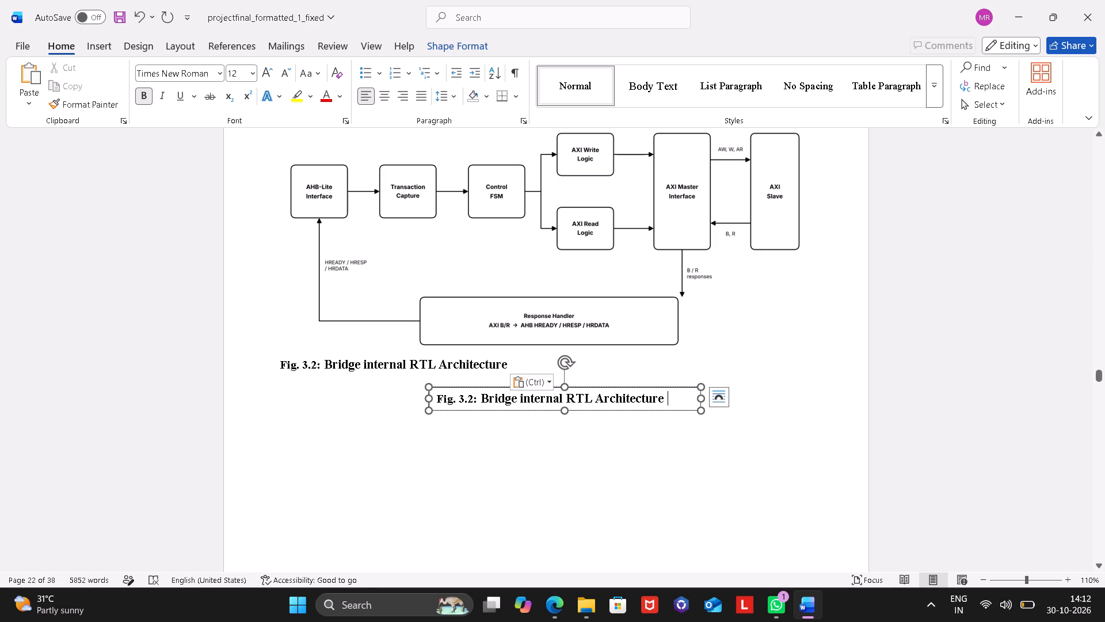
{"action": "key", "text": "Delete"}
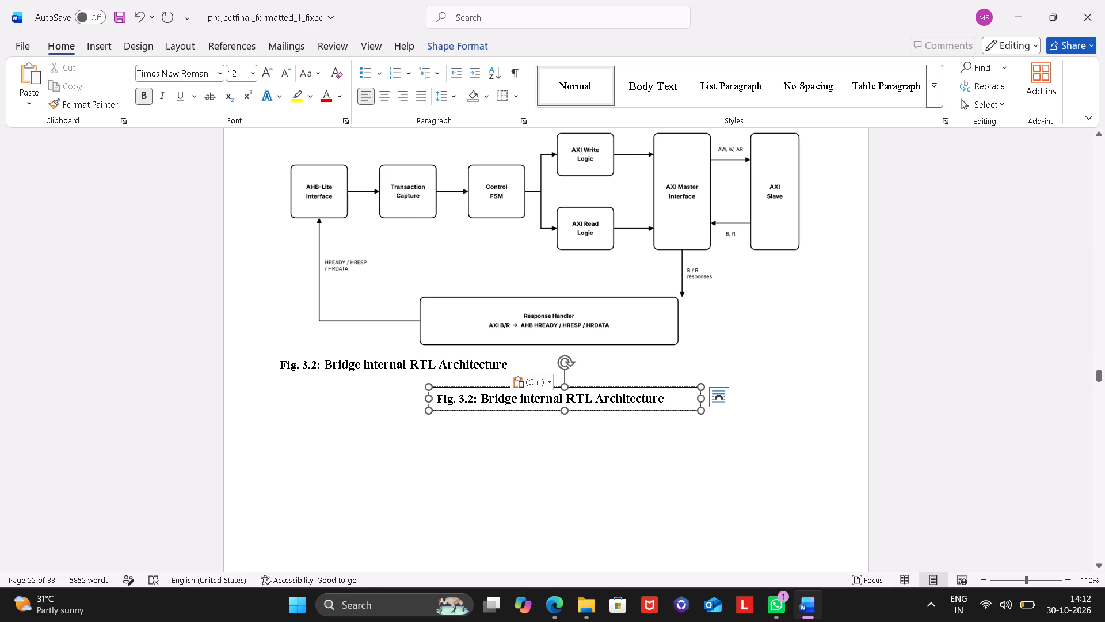
{"action": "left_click", "coordinate": [562, 366]}
{"action": "right_click", "coordinate": [562, 366]}
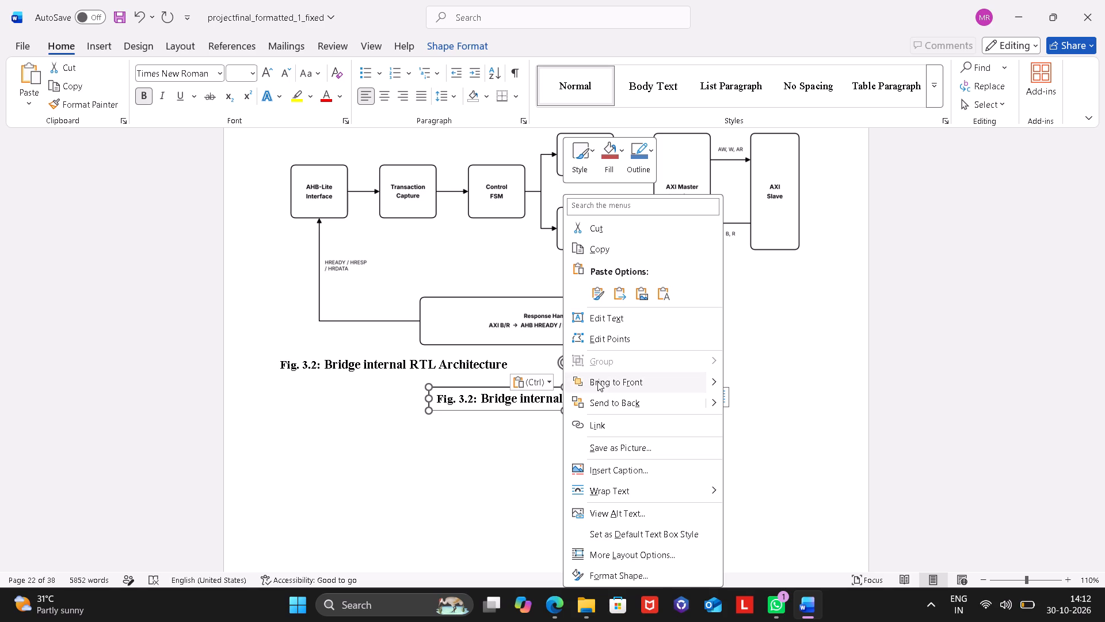
{"action": "scroll", "coordinate": [597, 381], "scroll_direction": "down", "scroll_amount": 2}
{"action": "key", "text": "Delete"}
{"action": "key", "text": "Delete"}
{"action": "key", "text": "Delete"}
{"action": "left_click_drag", "start_coordinate": [539, 443], "coordinate": [668, 398]}
{"action": "left_click_drag", "start_coordinate": [668, 398], "coordinate": [632, 399]}
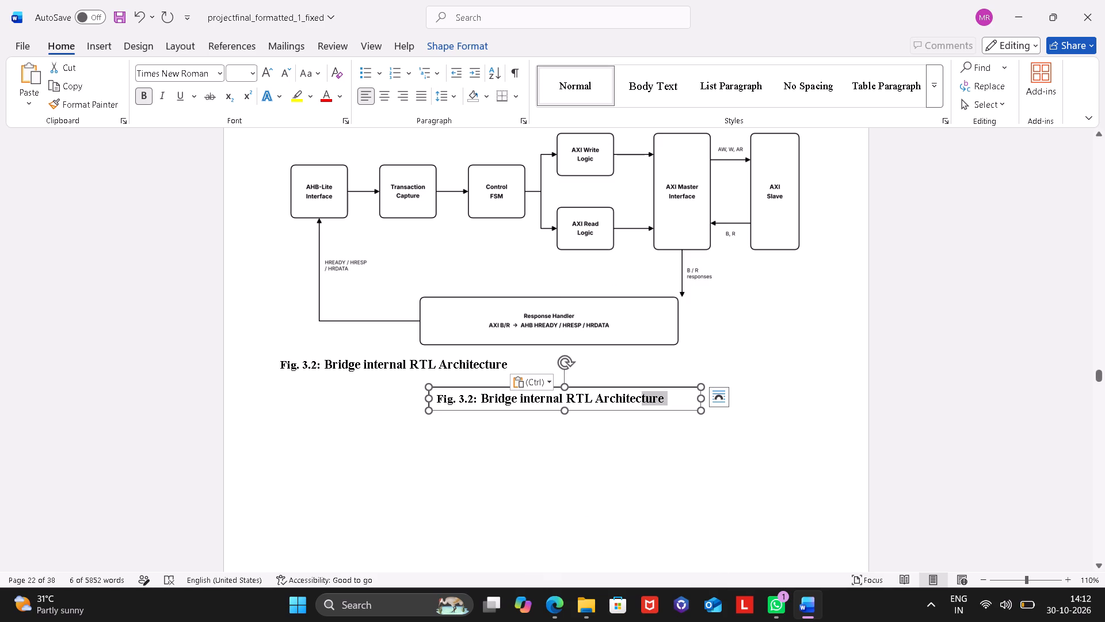
{"action": "left_click_drag", "start_coordinate": [632, 399], "coordinate": [436, 397]}
{"action": "key", "text": "BackSpace"}
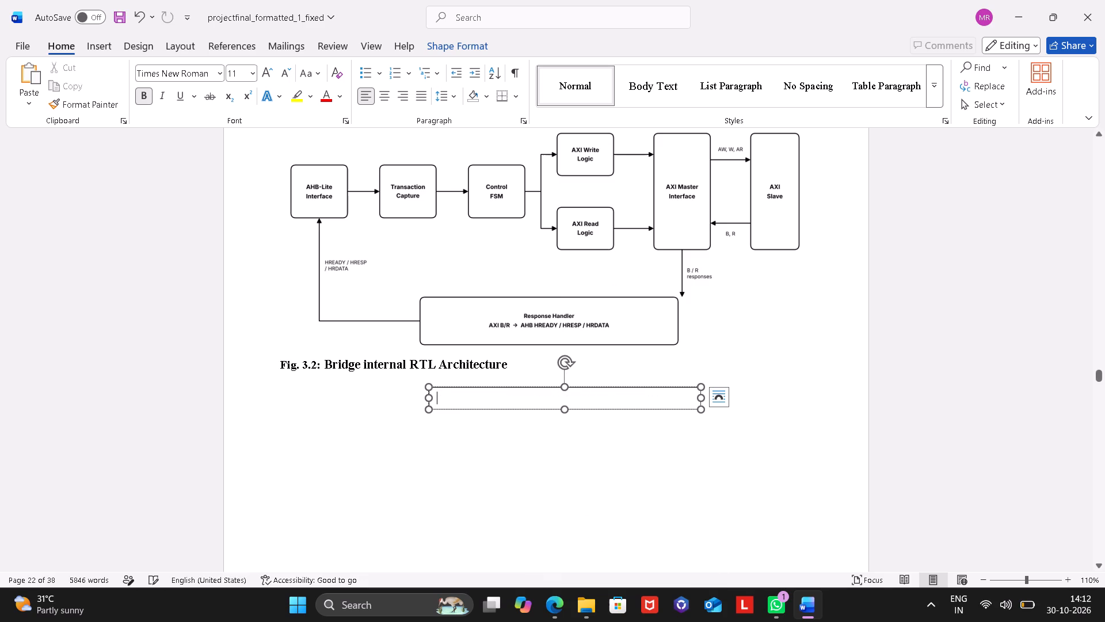
{"action": "key", "text": "BackSpace"}
{"action": "left_click", "coordinate": [390, 405]}
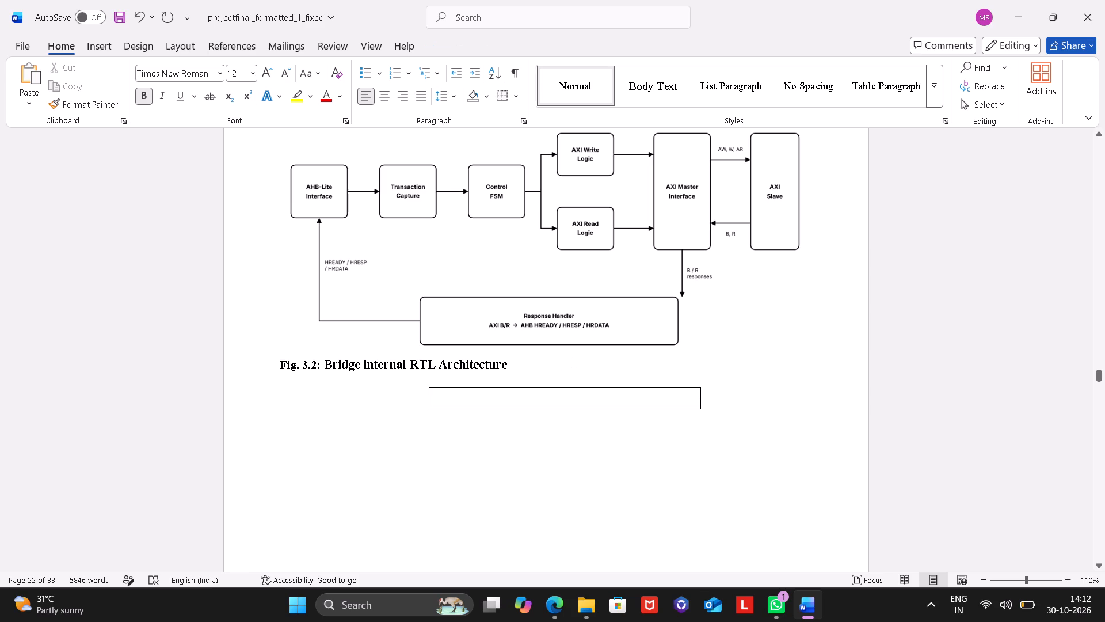
{"action": "left_click_drag", "start_coordinate": [430, 386], "coordinate": [467, 406]}
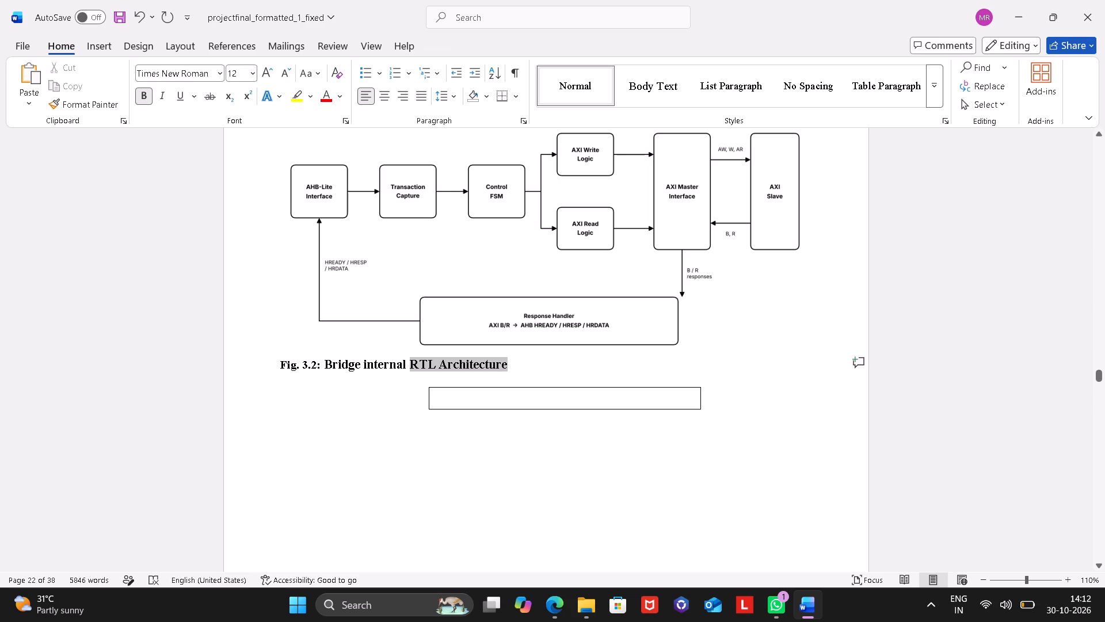
{"action": "left_click_drag", "start_coordinate": [467, 406], "coordinate": [463, 404]}
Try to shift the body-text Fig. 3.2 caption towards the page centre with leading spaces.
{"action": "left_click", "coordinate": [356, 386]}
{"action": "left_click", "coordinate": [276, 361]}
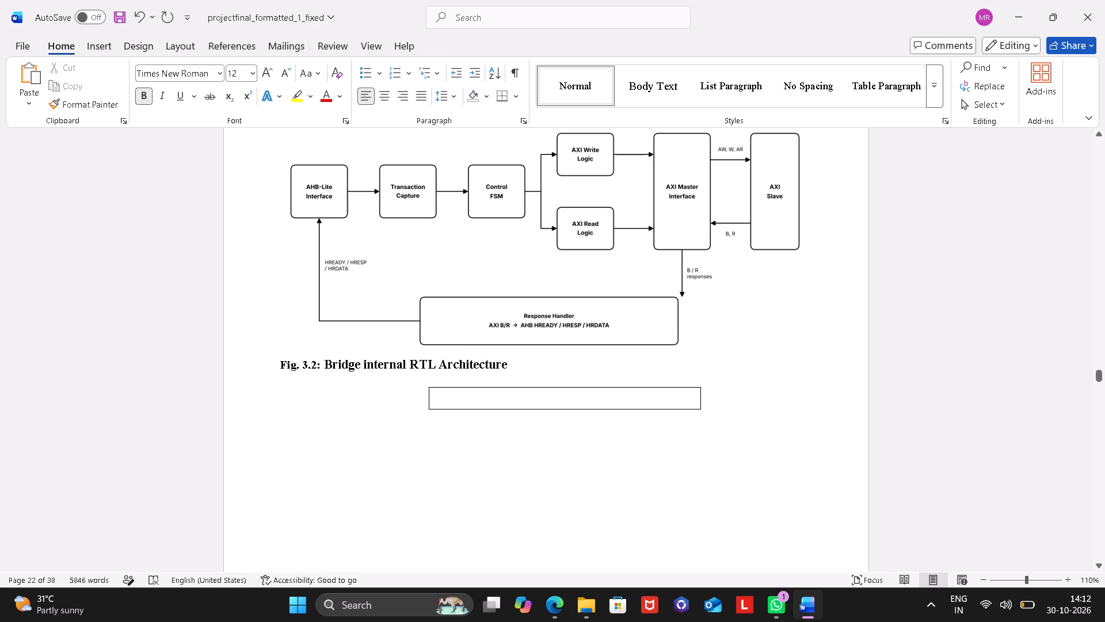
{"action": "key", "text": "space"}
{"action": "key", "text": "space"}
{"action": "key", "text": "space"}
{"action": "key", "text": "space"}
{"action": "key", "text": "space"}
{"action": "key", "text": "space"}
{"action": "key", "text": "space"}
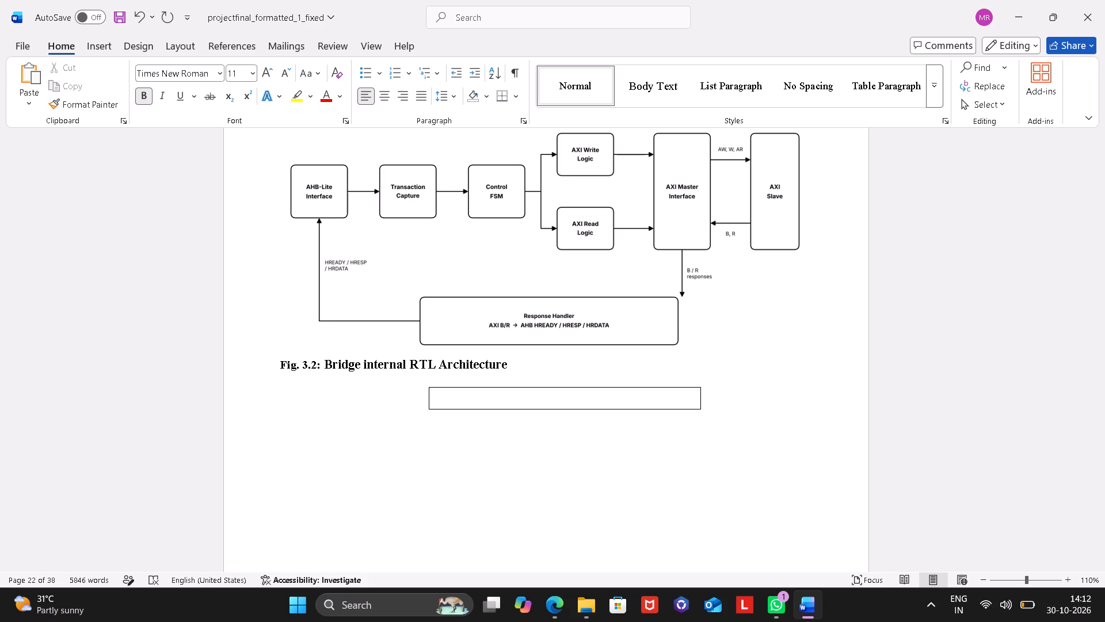
Delete the empty bordered text box below the Fig. 3.2 caption.
{"action": "left_click_drag", "start_coordinate": [715, 400], "coordinate": [589, 403]}
{"action": "left_click_drag", "start_coordinate": [589, 403], "coordinate": [630, 388]}
{"action": "left_click", "coordinate": [668, 387]}
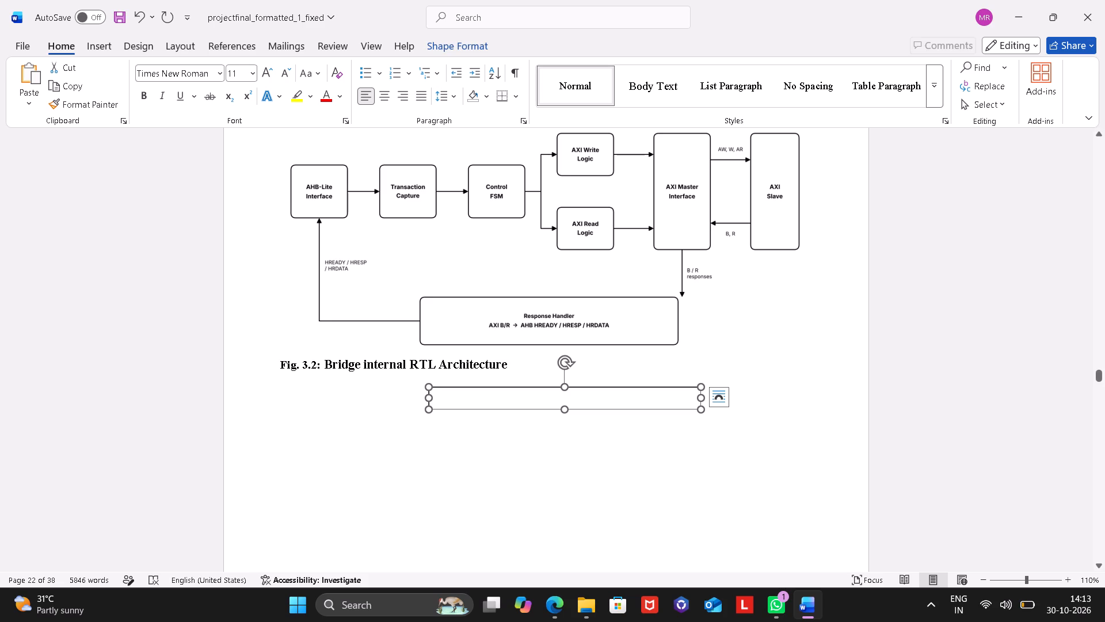
{"action": "key", "text": "Delete"}
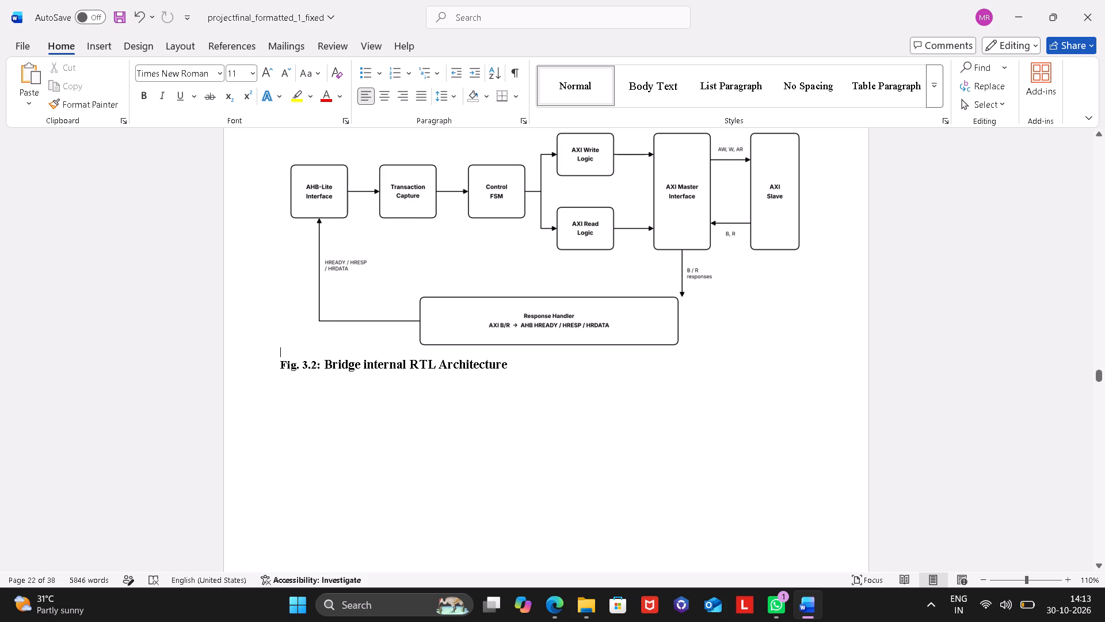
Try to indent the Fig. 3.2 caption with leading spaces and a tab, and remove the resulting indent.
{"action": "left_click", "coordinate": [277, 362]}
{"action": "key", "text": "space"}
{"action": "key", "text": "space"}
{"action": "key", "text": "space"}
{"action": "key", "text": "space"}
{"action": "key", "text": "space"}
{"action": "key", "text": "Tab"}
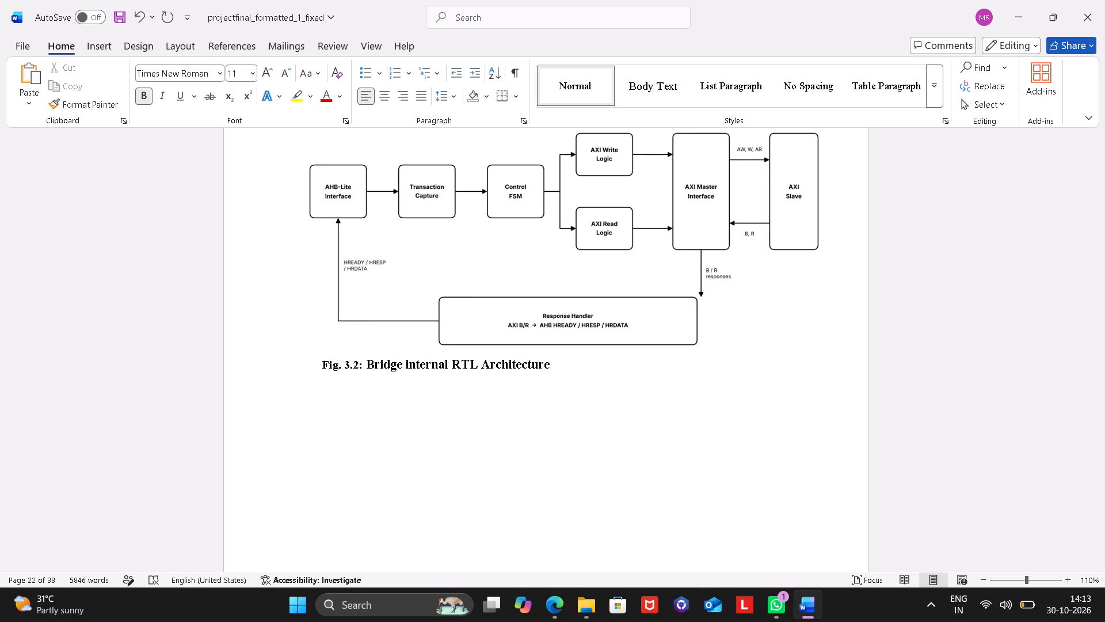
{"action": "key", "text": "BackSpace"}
Centre the whole "Fig. 3.2: Bridge internal RTL Architecture" caption line under the block diagram.
{"action": "scroll", "coordinate": [277, 362], "scroll_direction": "up", "scroll_amount": 1}
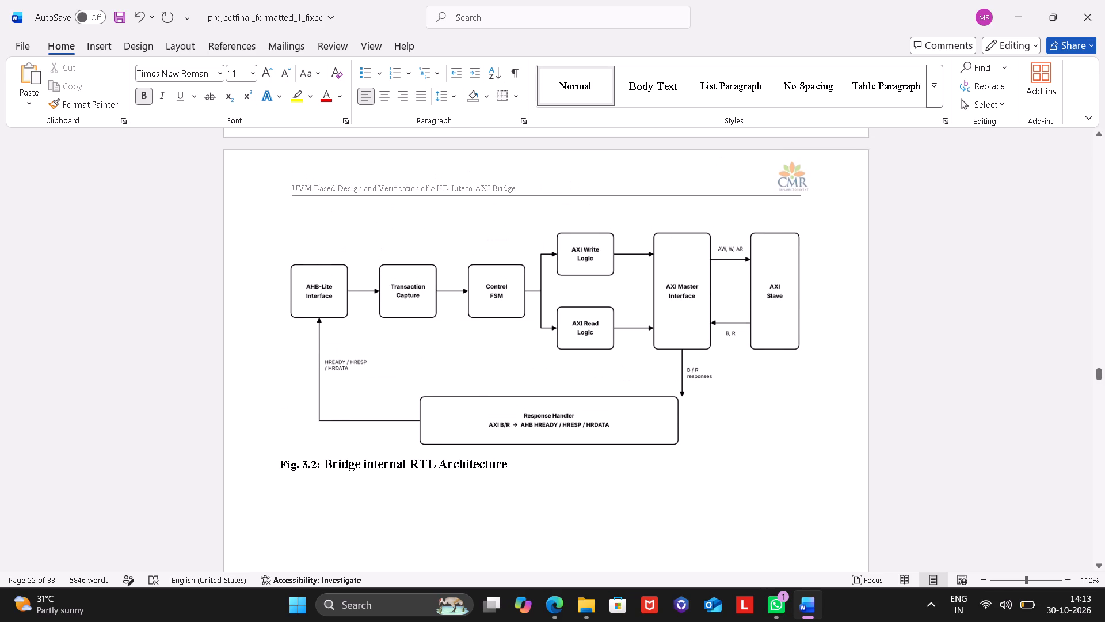
{"action": "left_click_drag", "start_coordinate": [512, 461], "coordinate": [309, 462]}
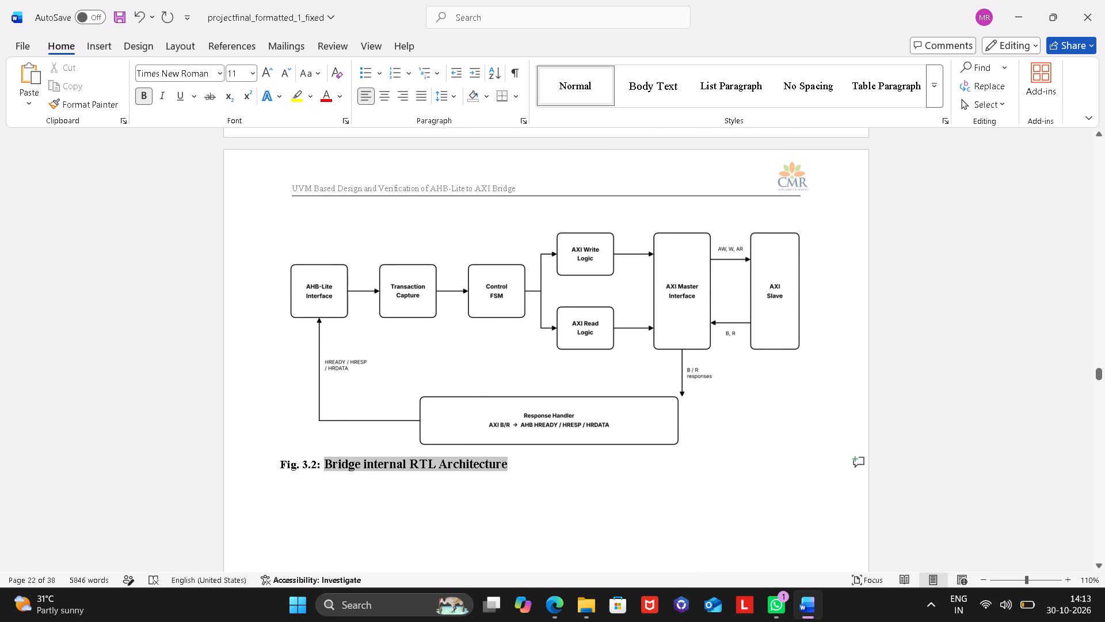
{"action": "left_click_drag", "start_coordinate": [309, 462], "coordinate": [260, 460]}
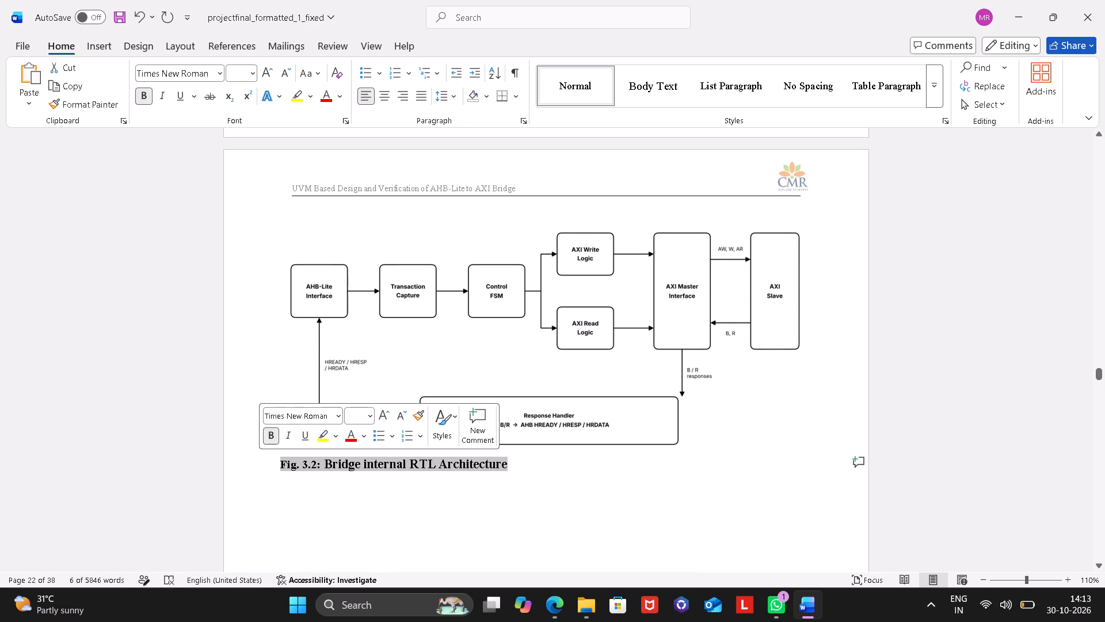
{"action": "key", "text": "ctrl+c"}
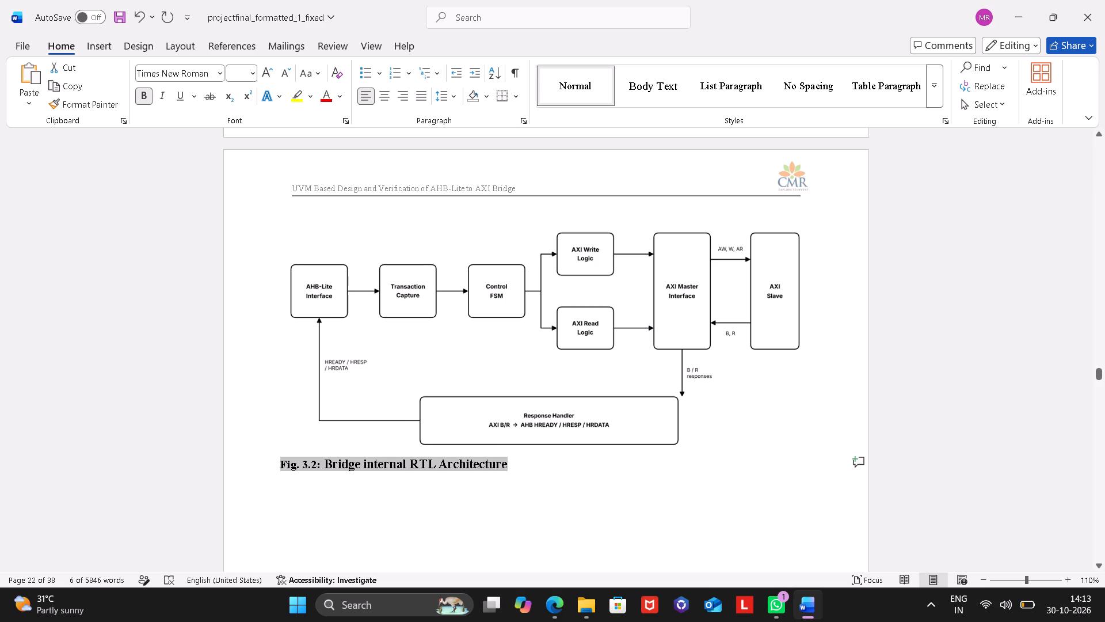
{"action": "left_click", "coordinate": [385, 97]}
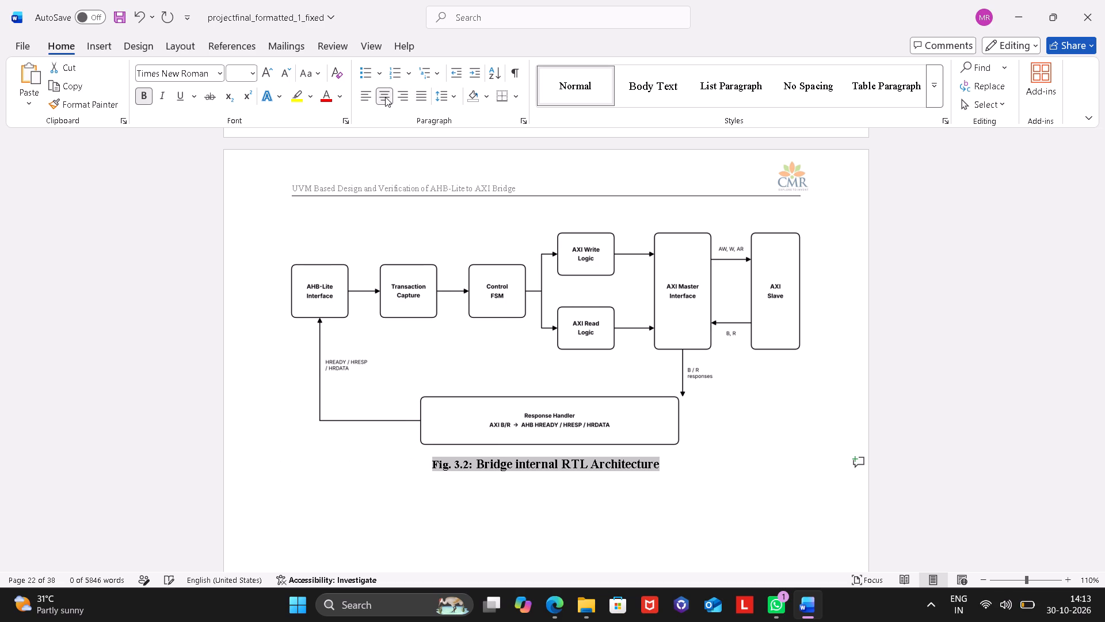
{"action": "left_click", "coordinate": [345, 507]}
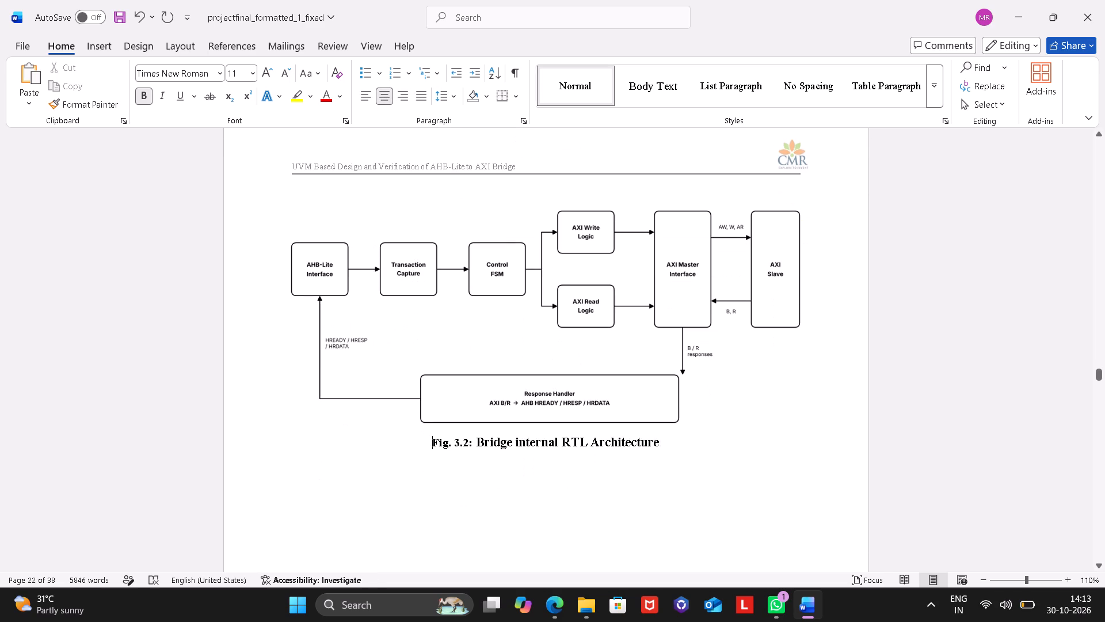
{"action": "left_click", "coordinate": [357, 423]}
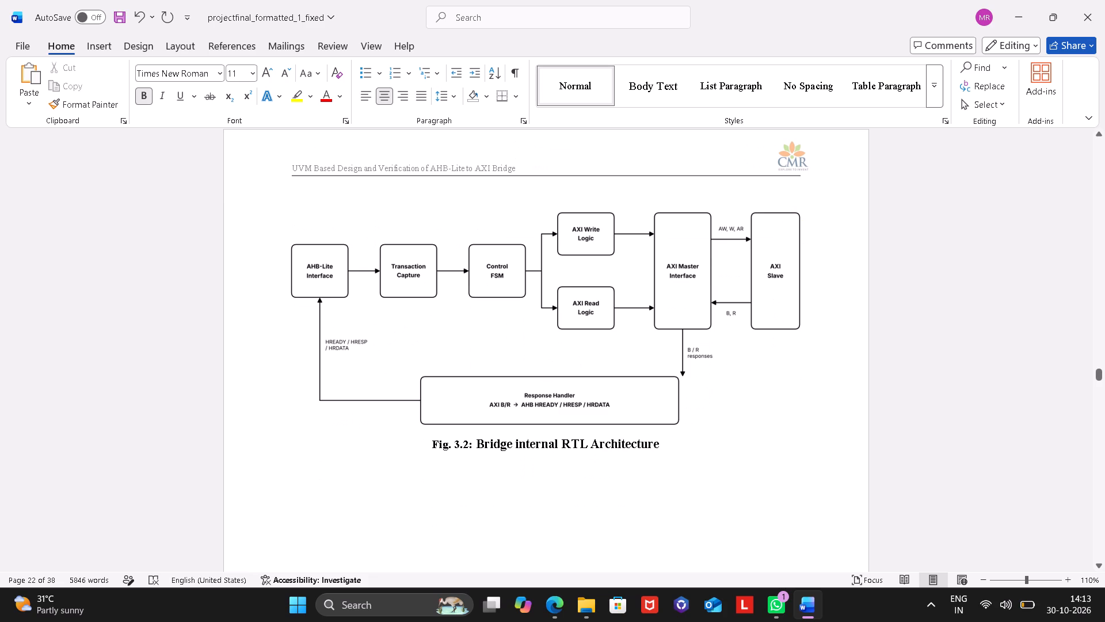
{"action": "left_click", "coordinate": [489, 517]}
Review the page layout around the diagram, from section 3.3 through the later Chapter 3 figures and their captions.
{"action": "scroll", "coordinate": [489, 517], "scroll_direction": "up", "scroll_amount": 3}
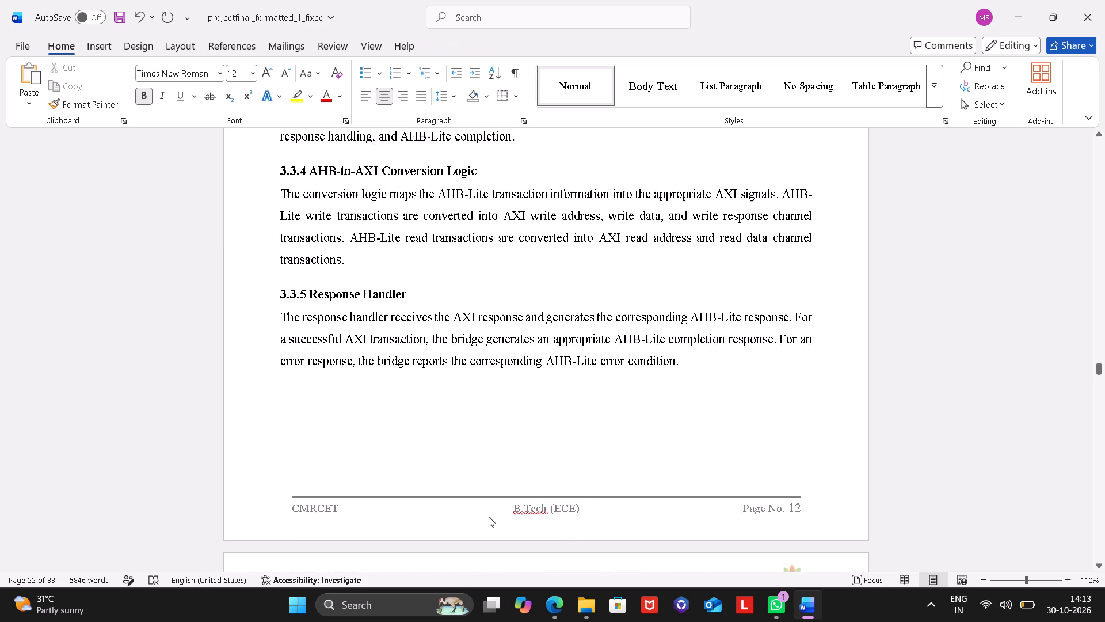
{"action": "scroll", "coordinate": [489, 517], "scroll_direction": "up", "scroll_amount": 2}
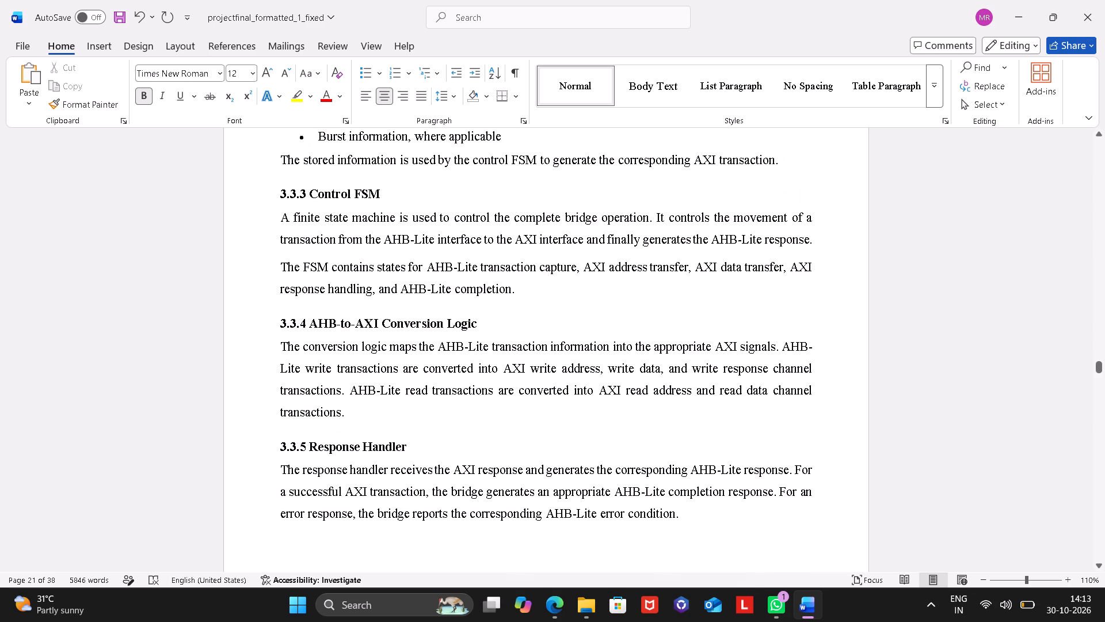
{"action": "scroll", "coordinate": [489, 517], "scroll_direction": "up", "scroll_amount": 3}
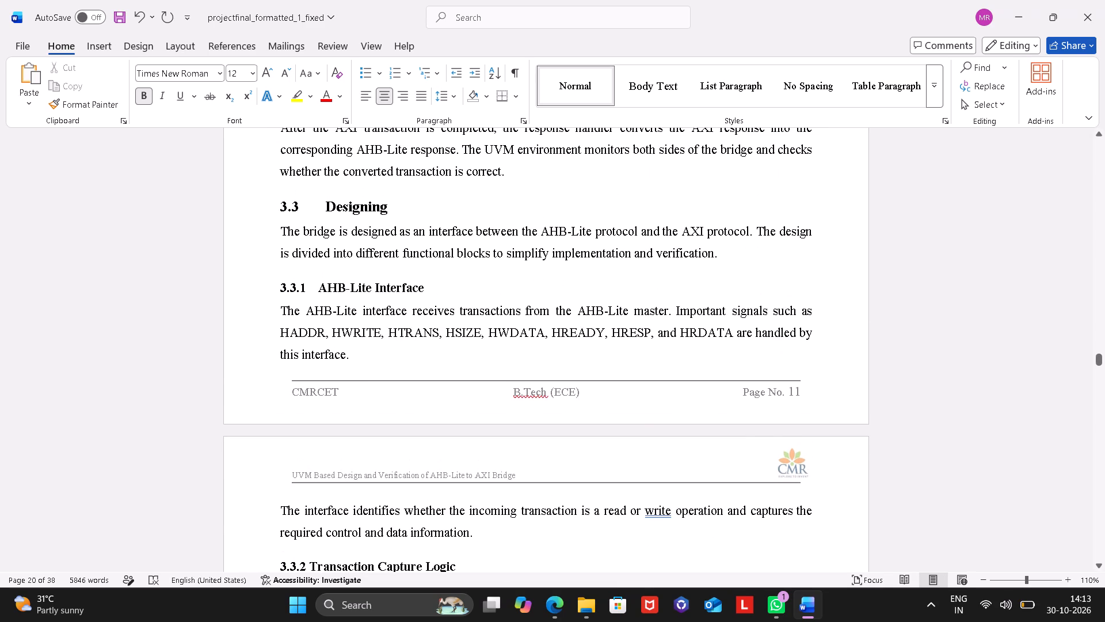
{"action": "scroll", "coordinate": [489, 517], "scroll_direction": "up", "scroll_amount": 1}
{"action": "scroll", "coordinate": [489, 517], "scroll_direction": "down", "scroll_amount": 5}
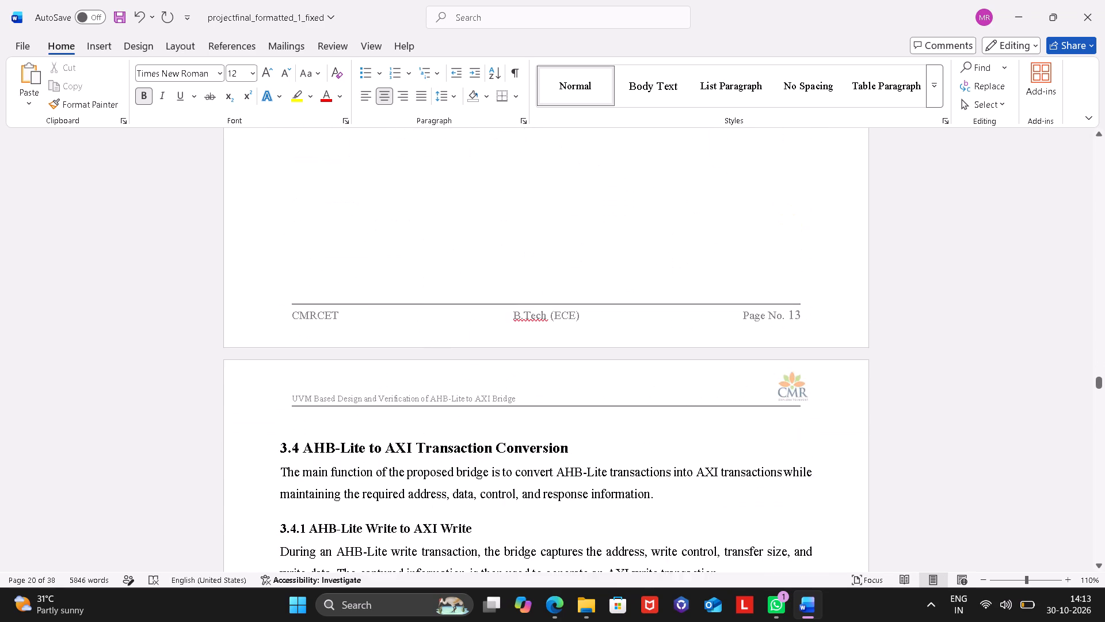
{"action": "scroll", "coordinate": [489, 517], "scroll_direction": "down", "scroll_amount": 8}
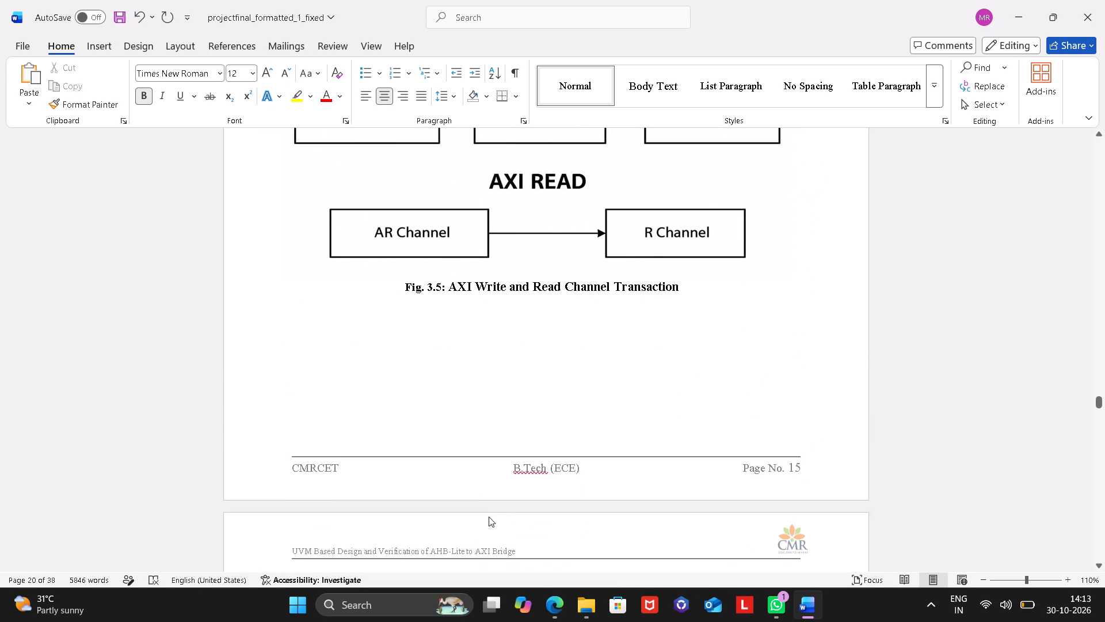
{"action": "scroll", "coordinate": [489, 517], "scroll_direction": "down", "scroll_amount": 5}
{"action": "scroll", "coordinate": [489, 517], "scroll_direction": "up", "scroll_amount": 1}
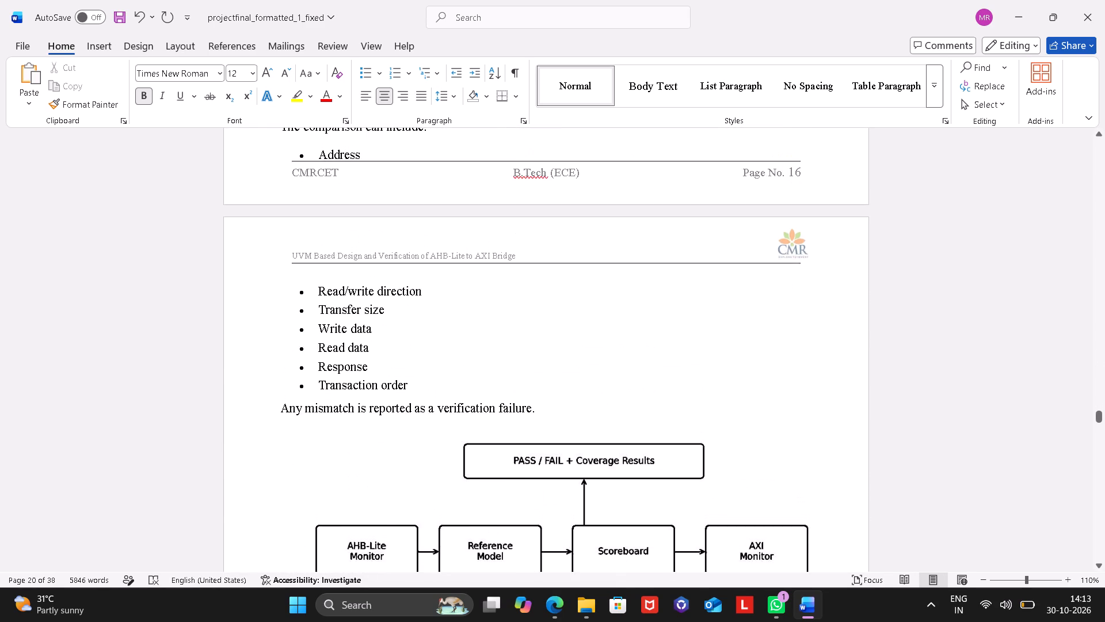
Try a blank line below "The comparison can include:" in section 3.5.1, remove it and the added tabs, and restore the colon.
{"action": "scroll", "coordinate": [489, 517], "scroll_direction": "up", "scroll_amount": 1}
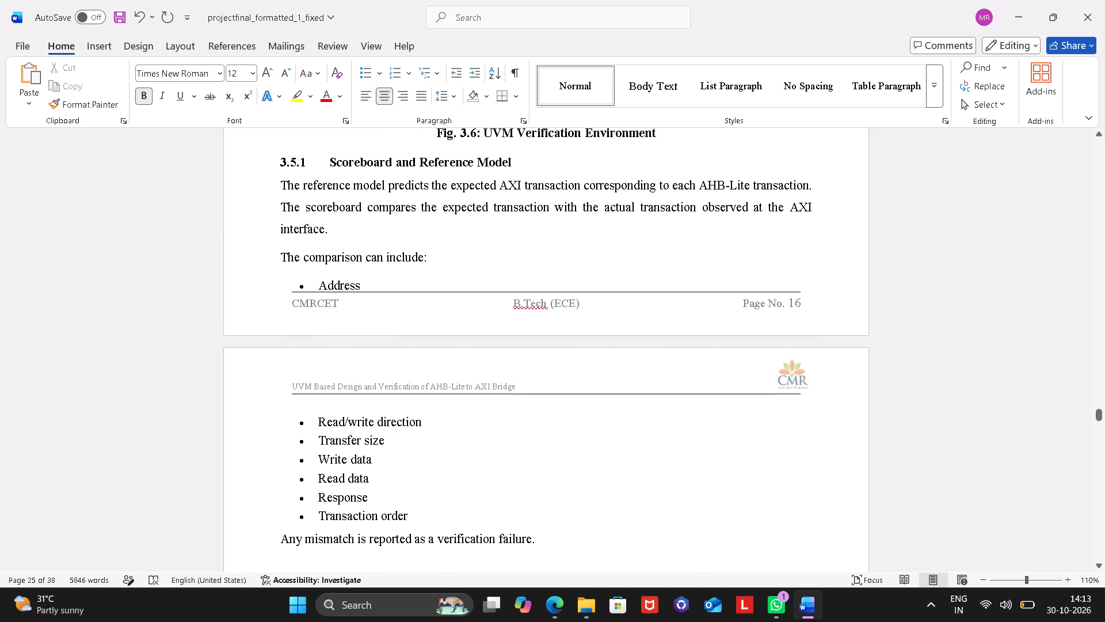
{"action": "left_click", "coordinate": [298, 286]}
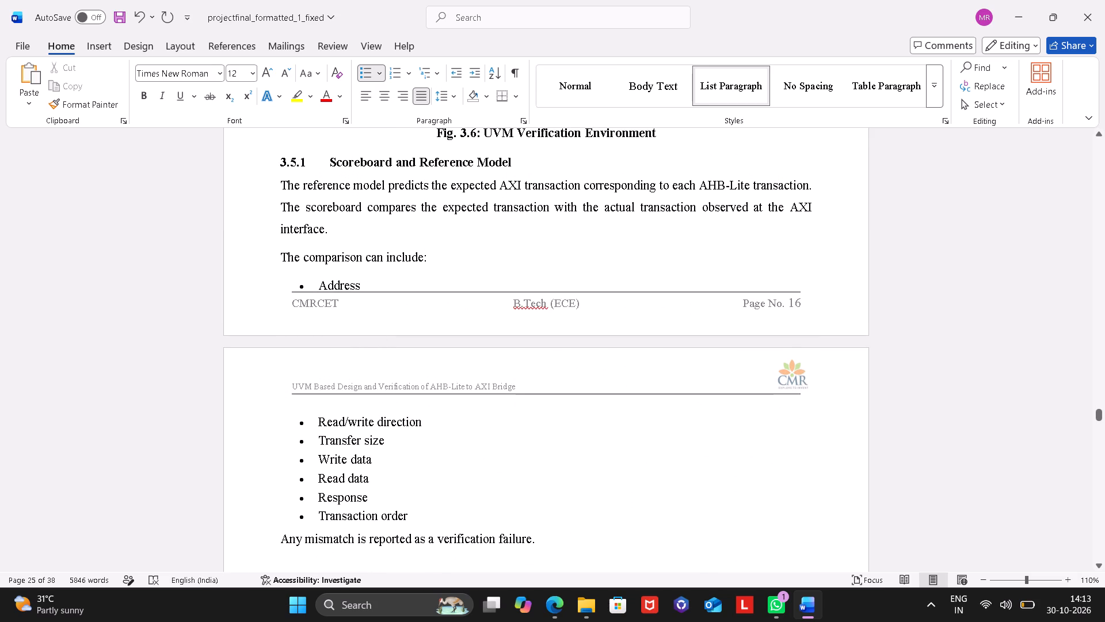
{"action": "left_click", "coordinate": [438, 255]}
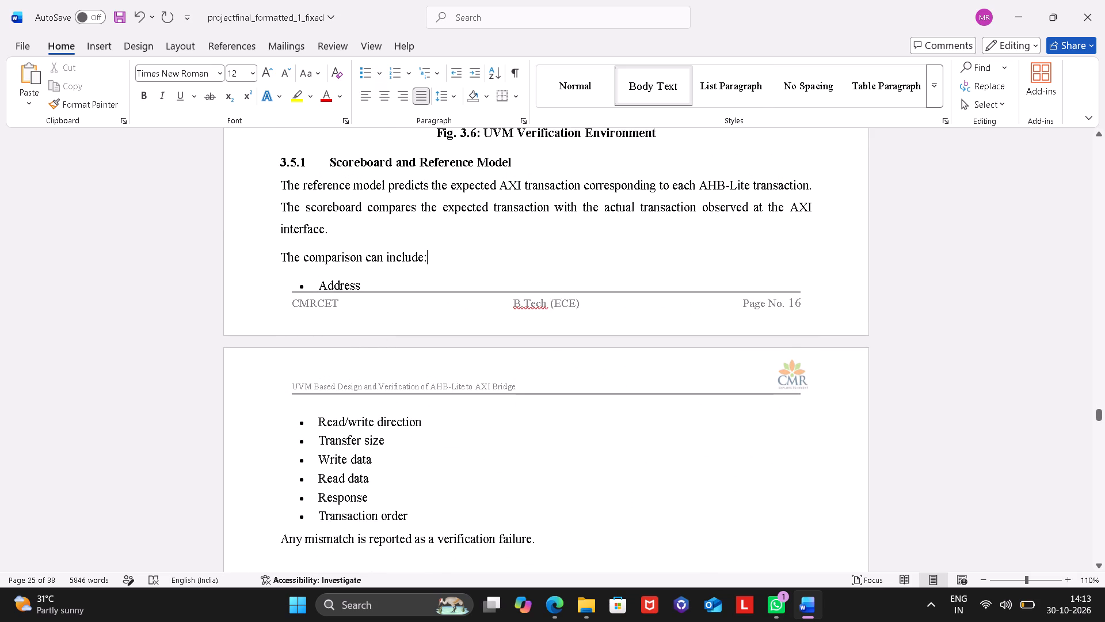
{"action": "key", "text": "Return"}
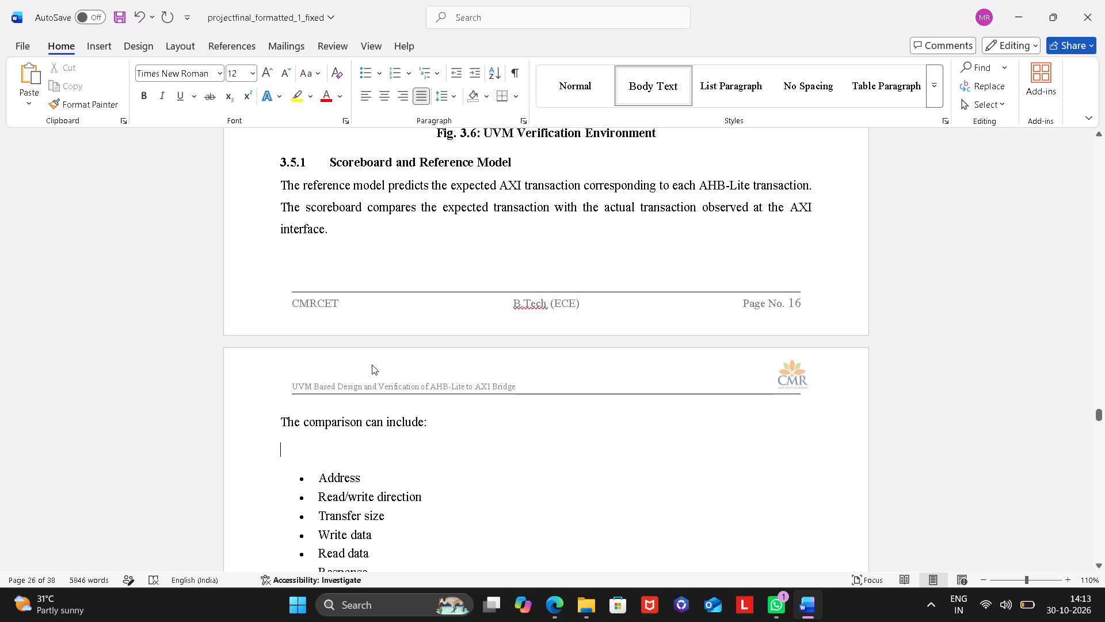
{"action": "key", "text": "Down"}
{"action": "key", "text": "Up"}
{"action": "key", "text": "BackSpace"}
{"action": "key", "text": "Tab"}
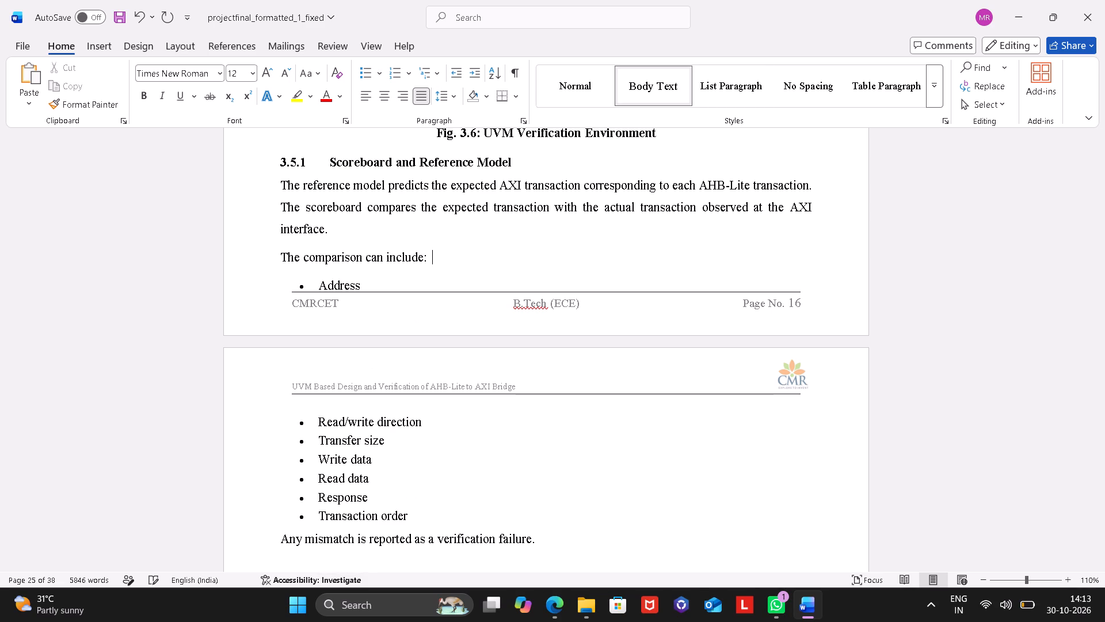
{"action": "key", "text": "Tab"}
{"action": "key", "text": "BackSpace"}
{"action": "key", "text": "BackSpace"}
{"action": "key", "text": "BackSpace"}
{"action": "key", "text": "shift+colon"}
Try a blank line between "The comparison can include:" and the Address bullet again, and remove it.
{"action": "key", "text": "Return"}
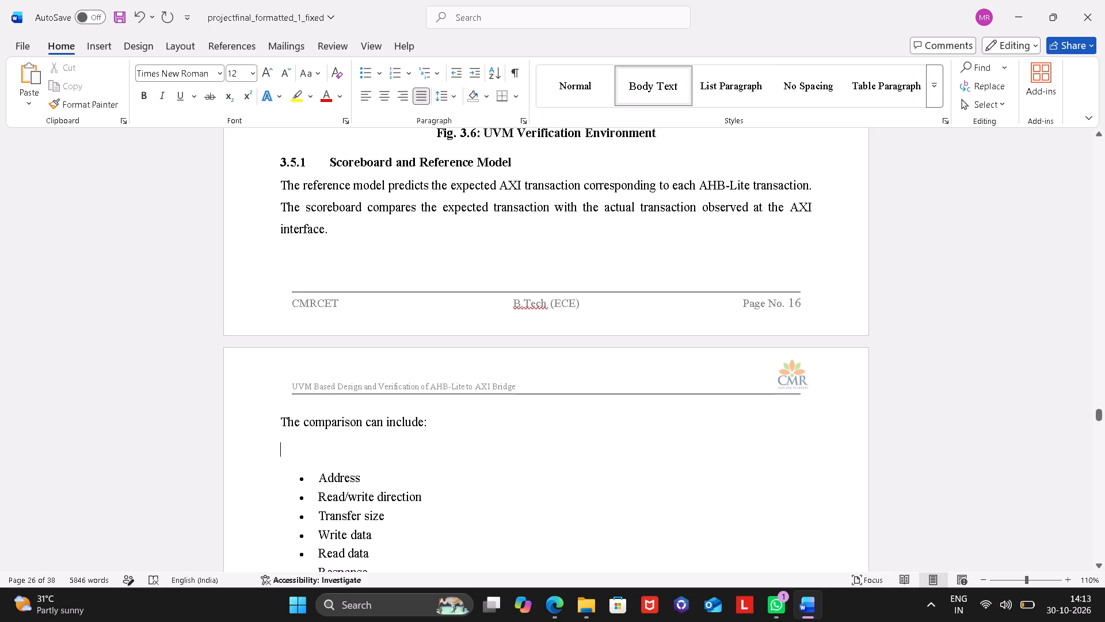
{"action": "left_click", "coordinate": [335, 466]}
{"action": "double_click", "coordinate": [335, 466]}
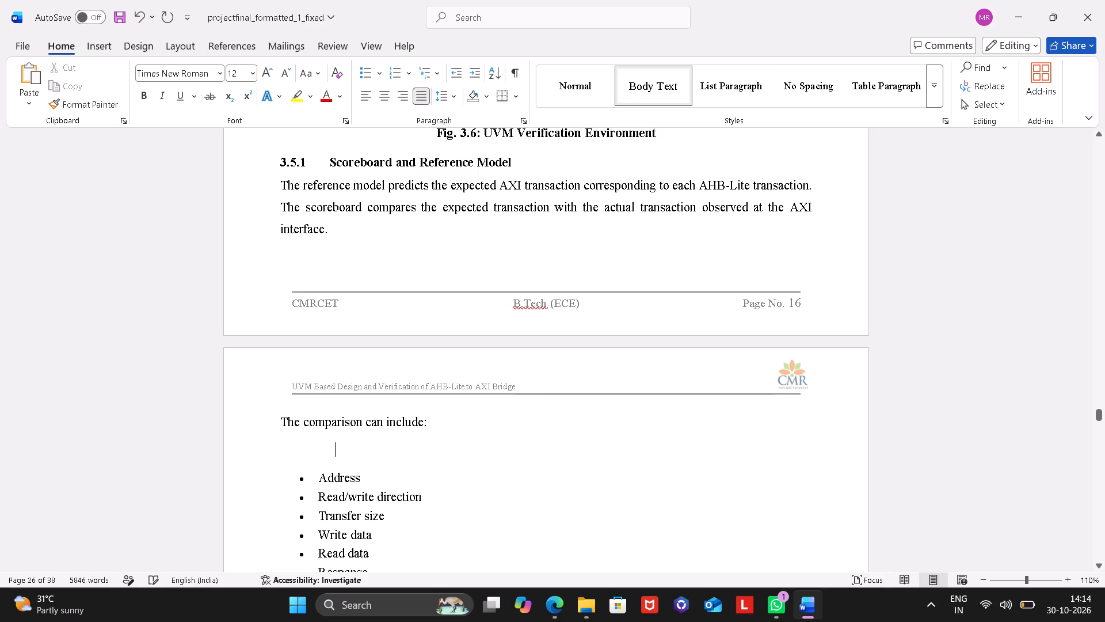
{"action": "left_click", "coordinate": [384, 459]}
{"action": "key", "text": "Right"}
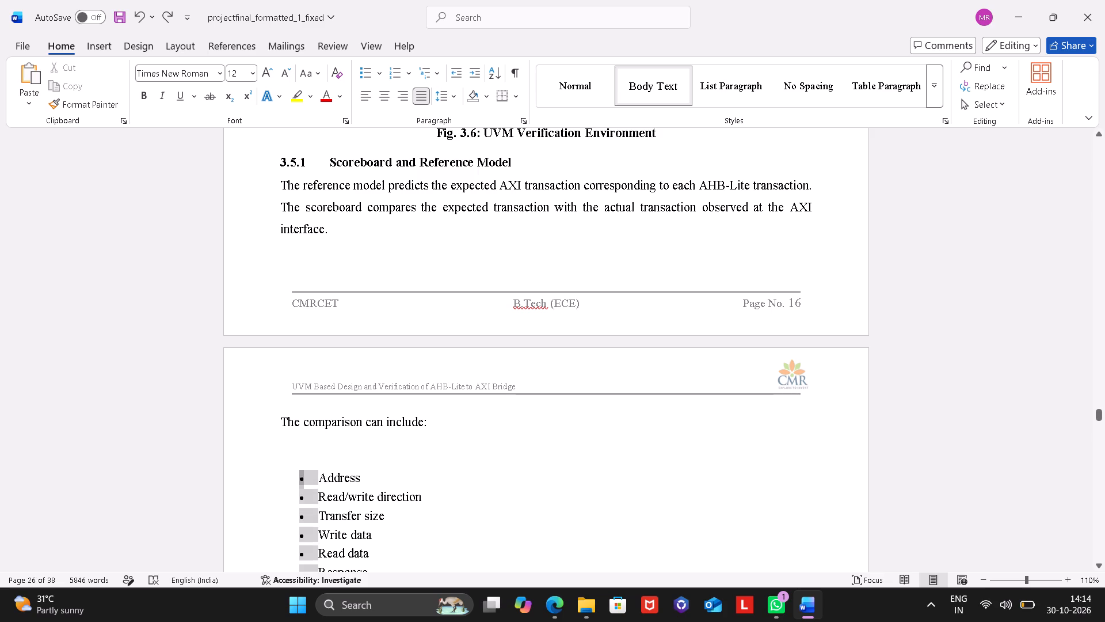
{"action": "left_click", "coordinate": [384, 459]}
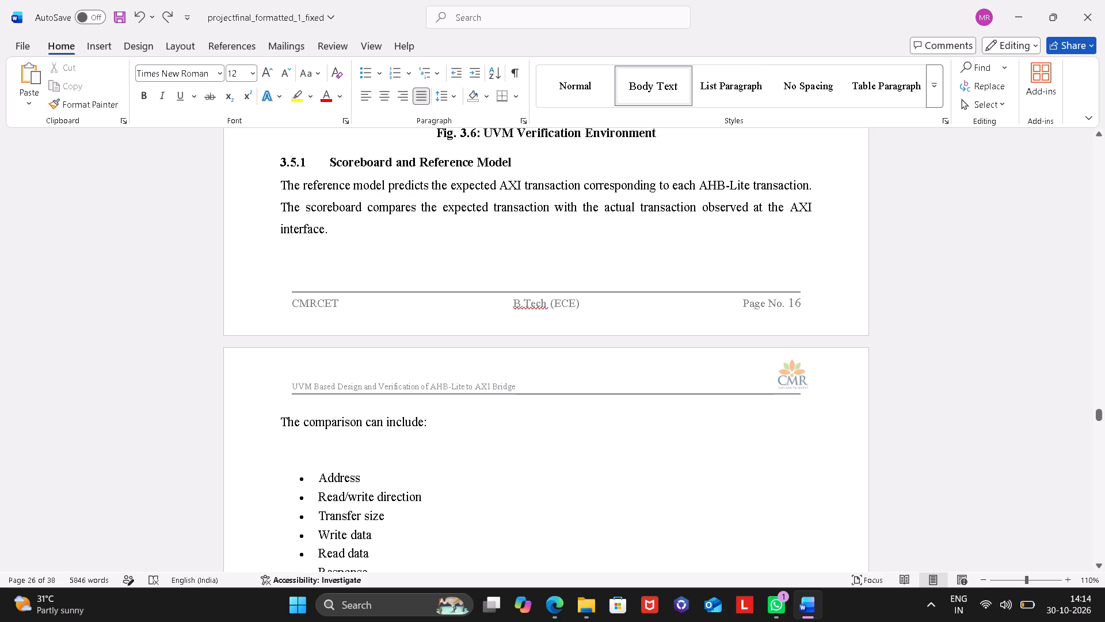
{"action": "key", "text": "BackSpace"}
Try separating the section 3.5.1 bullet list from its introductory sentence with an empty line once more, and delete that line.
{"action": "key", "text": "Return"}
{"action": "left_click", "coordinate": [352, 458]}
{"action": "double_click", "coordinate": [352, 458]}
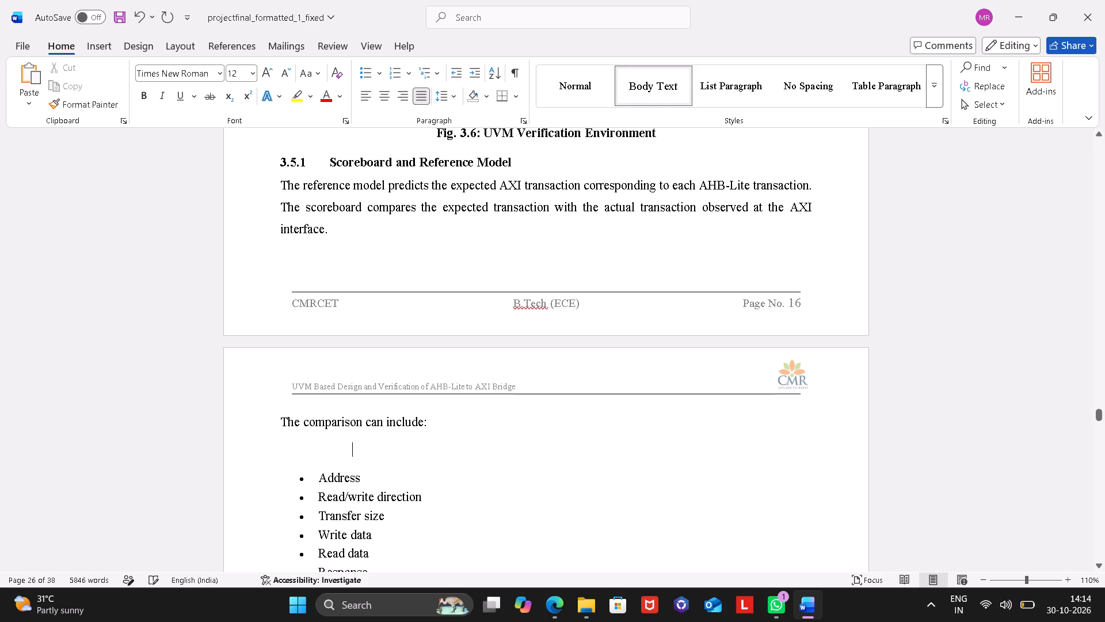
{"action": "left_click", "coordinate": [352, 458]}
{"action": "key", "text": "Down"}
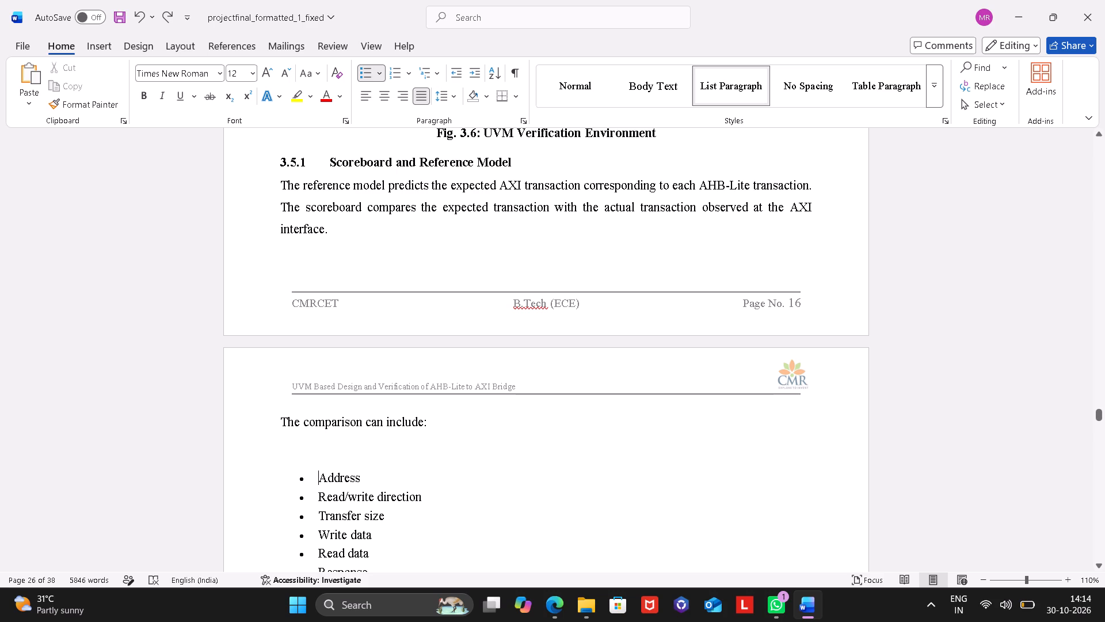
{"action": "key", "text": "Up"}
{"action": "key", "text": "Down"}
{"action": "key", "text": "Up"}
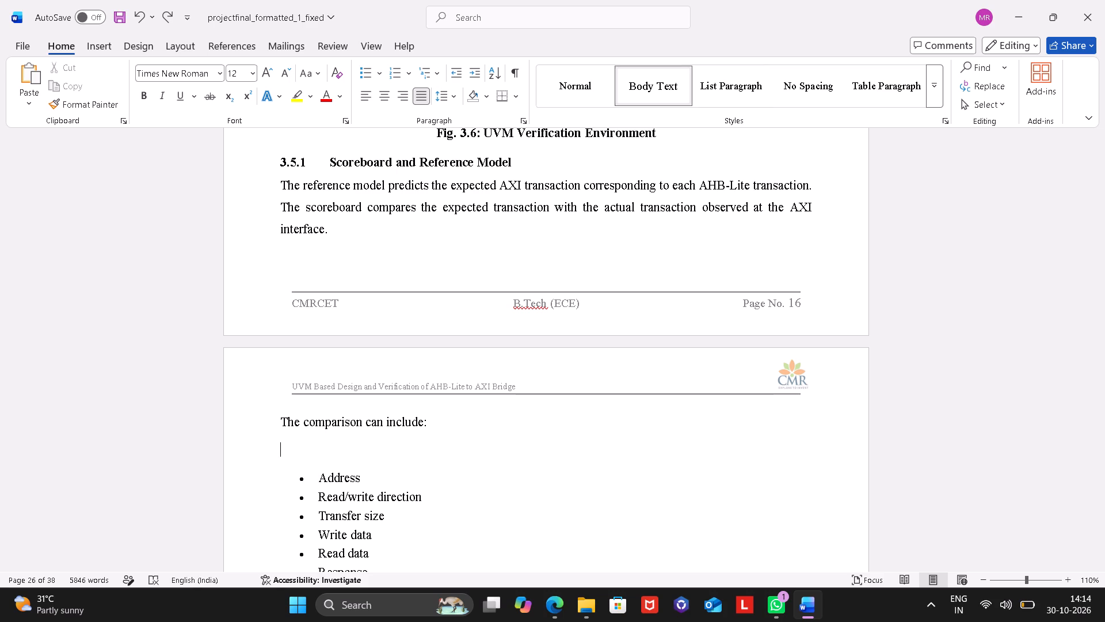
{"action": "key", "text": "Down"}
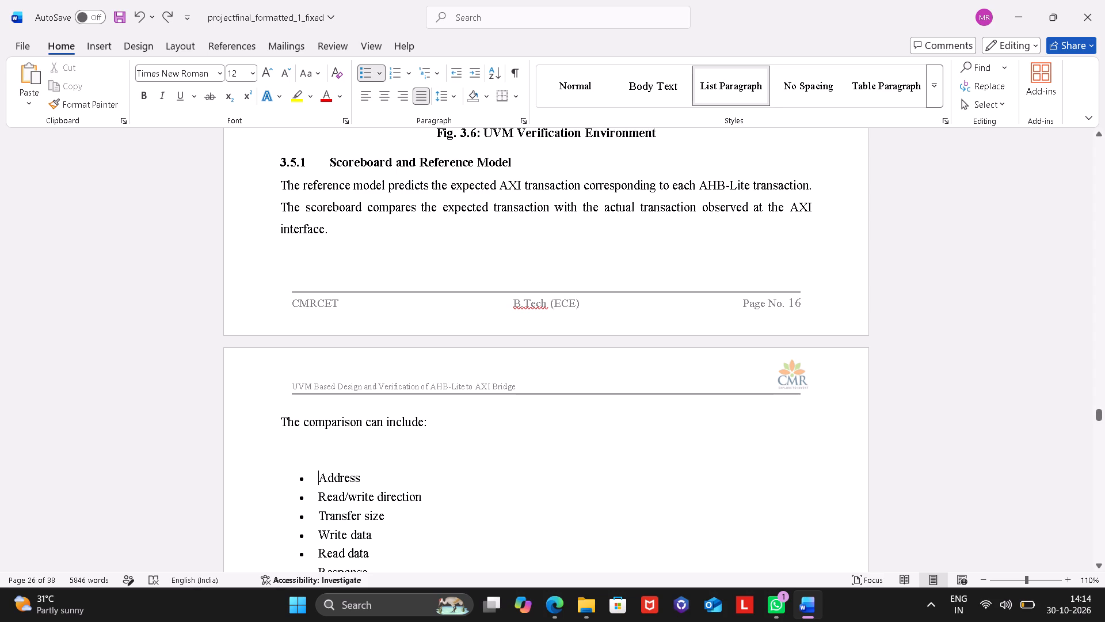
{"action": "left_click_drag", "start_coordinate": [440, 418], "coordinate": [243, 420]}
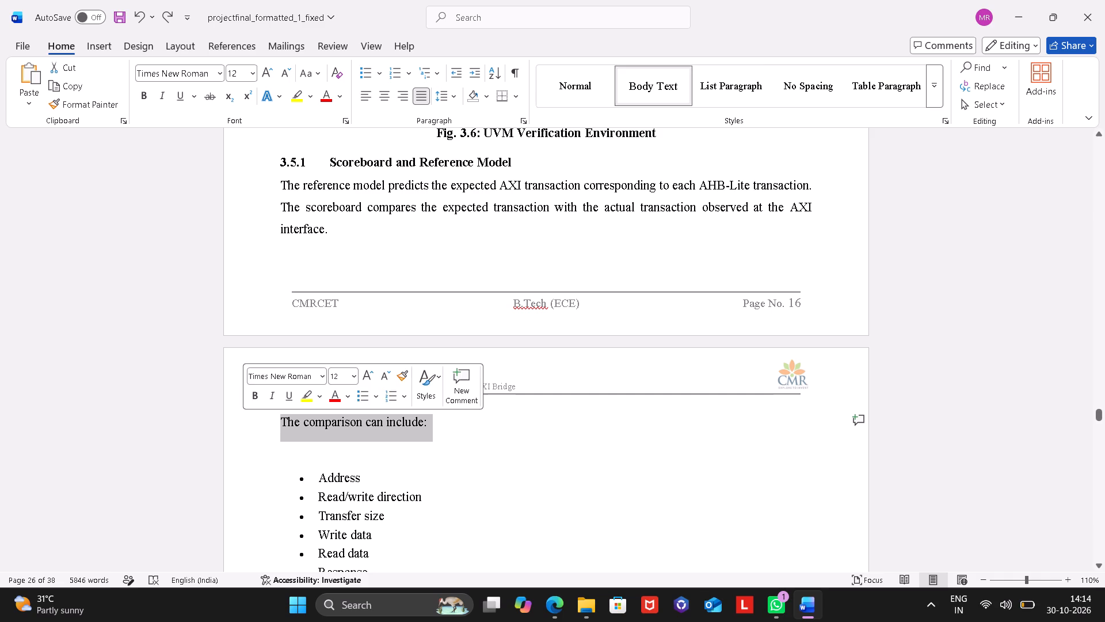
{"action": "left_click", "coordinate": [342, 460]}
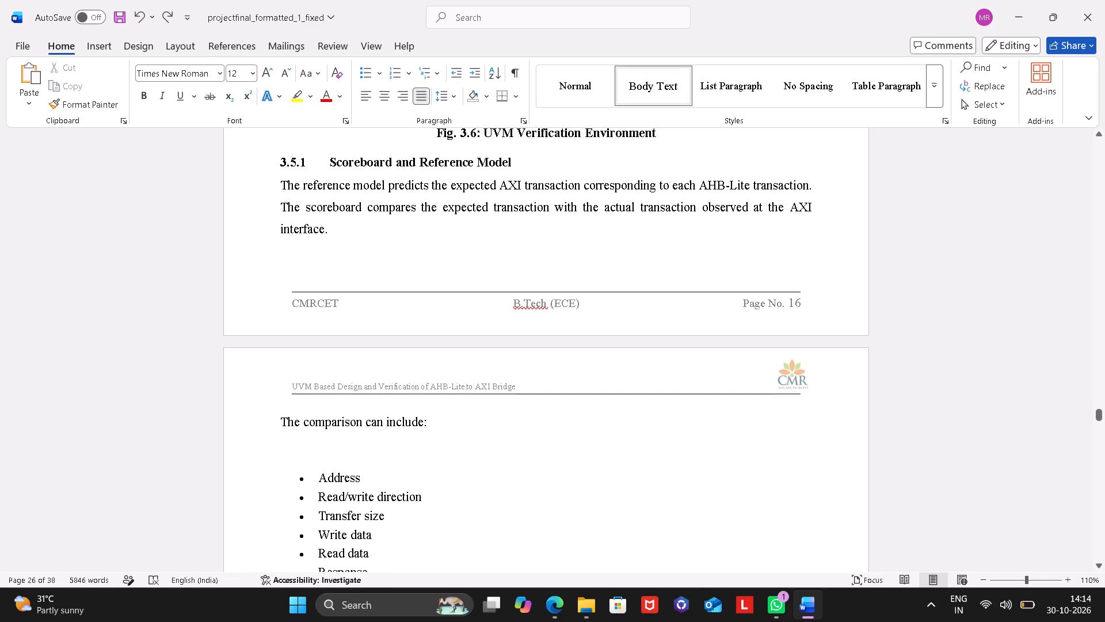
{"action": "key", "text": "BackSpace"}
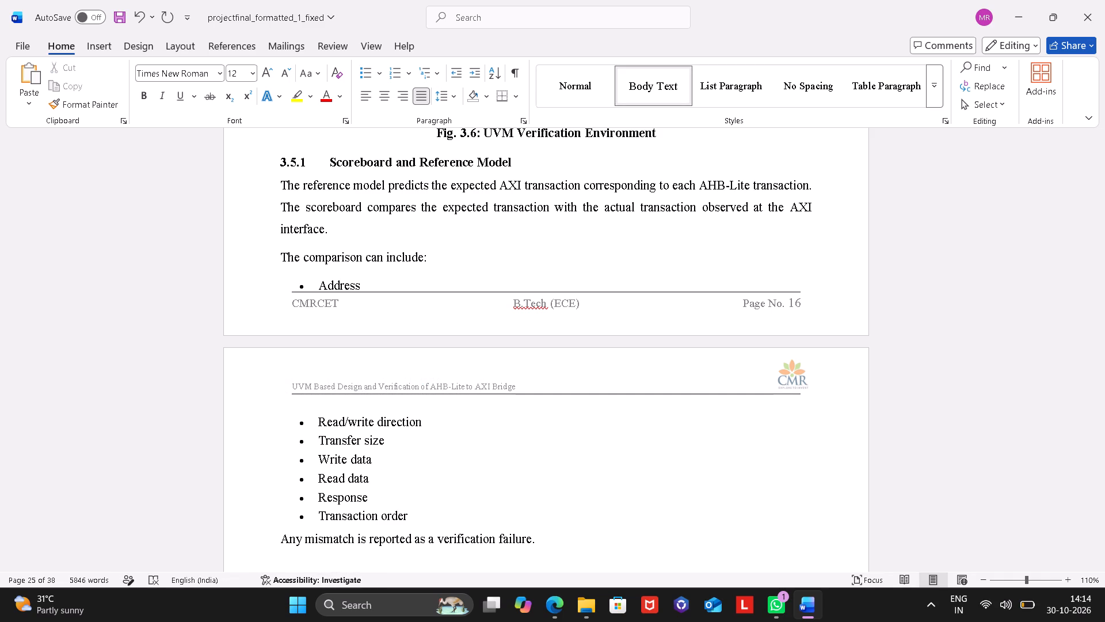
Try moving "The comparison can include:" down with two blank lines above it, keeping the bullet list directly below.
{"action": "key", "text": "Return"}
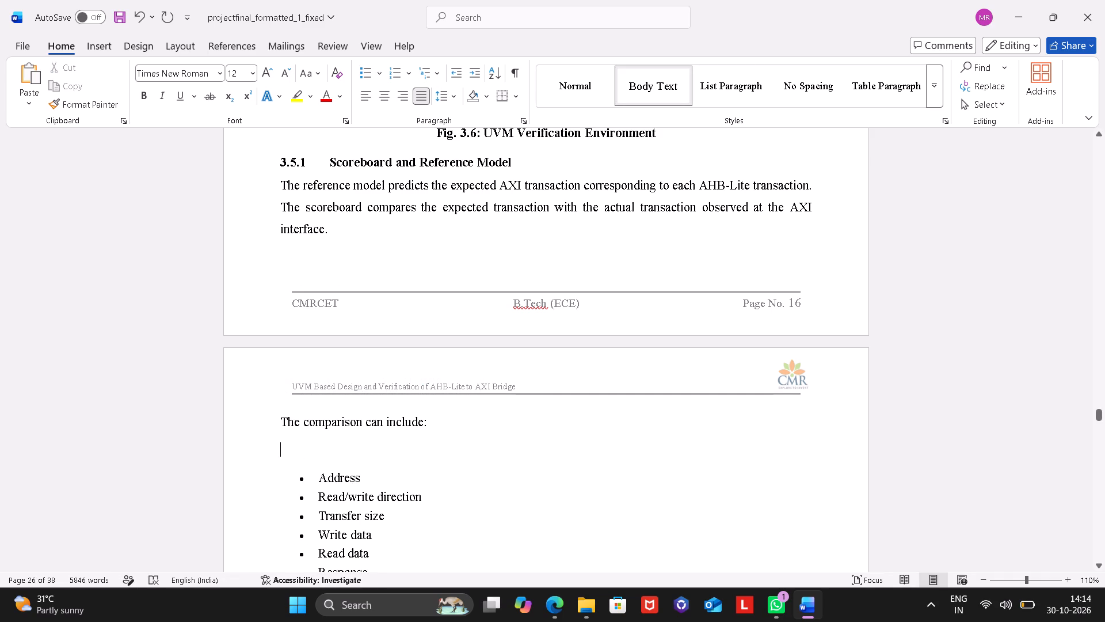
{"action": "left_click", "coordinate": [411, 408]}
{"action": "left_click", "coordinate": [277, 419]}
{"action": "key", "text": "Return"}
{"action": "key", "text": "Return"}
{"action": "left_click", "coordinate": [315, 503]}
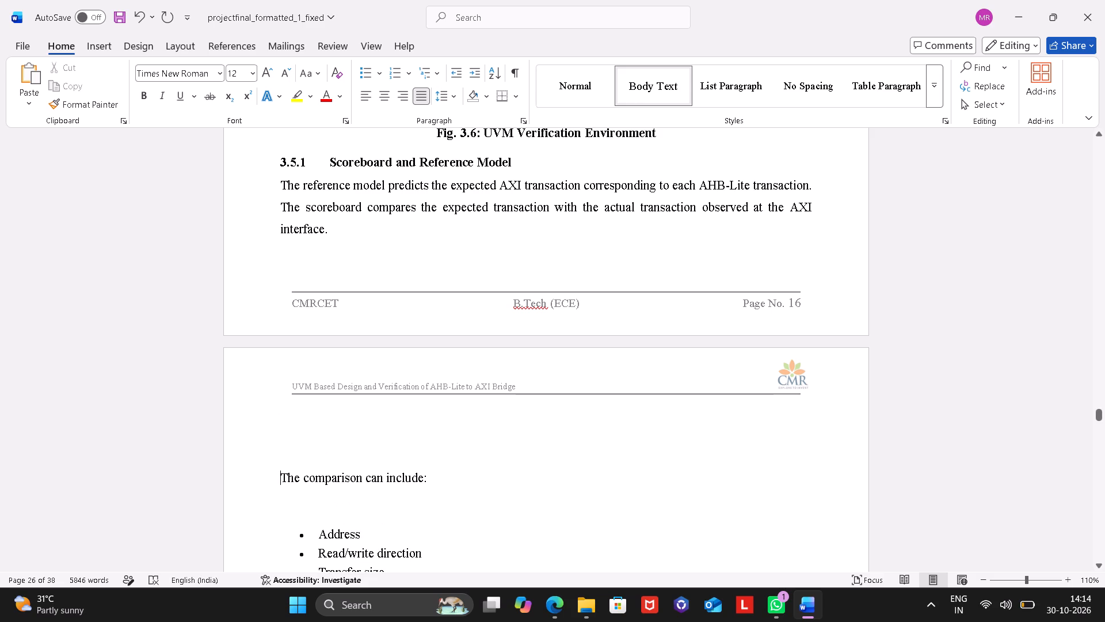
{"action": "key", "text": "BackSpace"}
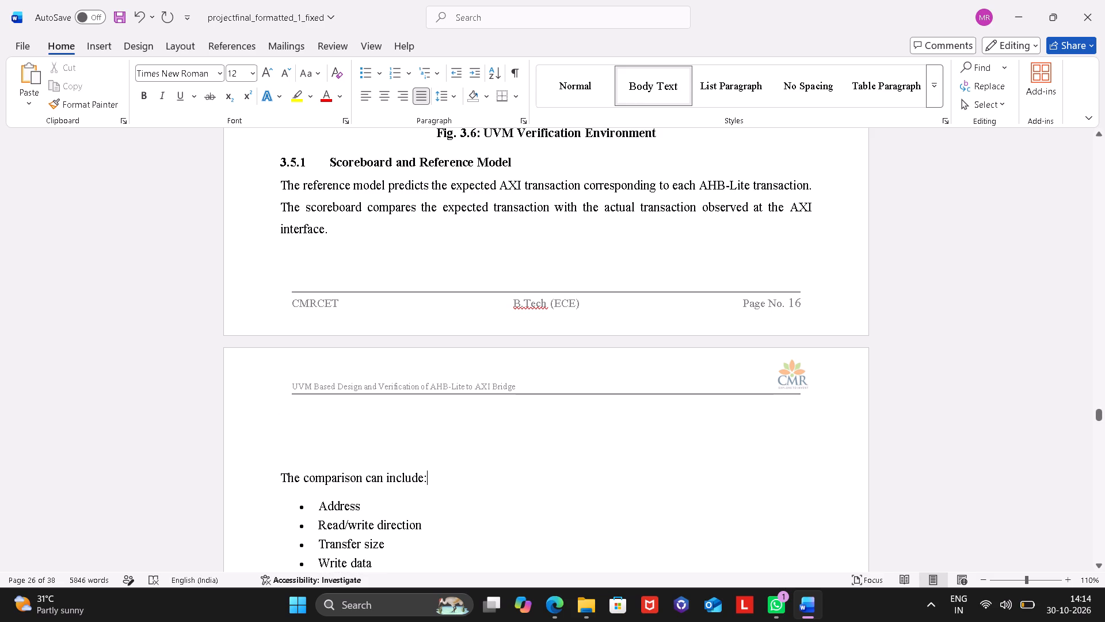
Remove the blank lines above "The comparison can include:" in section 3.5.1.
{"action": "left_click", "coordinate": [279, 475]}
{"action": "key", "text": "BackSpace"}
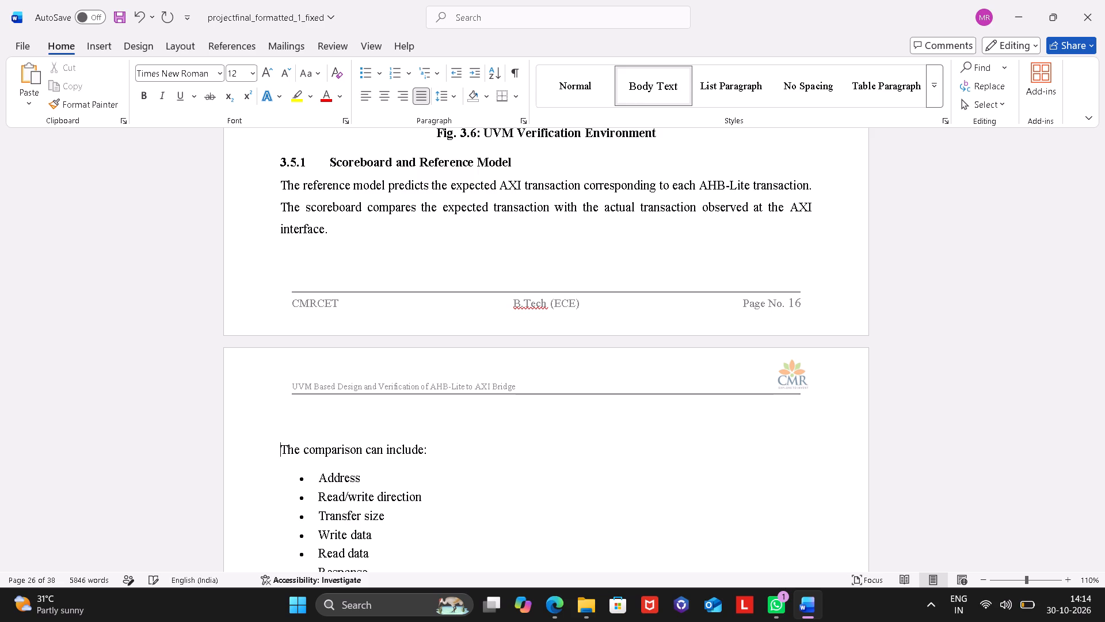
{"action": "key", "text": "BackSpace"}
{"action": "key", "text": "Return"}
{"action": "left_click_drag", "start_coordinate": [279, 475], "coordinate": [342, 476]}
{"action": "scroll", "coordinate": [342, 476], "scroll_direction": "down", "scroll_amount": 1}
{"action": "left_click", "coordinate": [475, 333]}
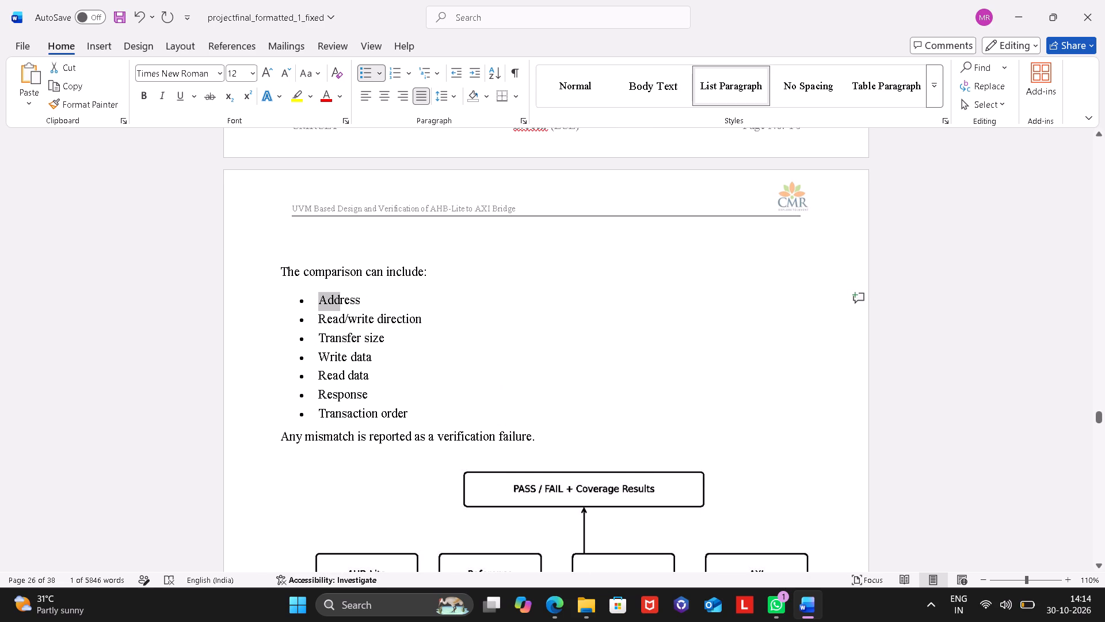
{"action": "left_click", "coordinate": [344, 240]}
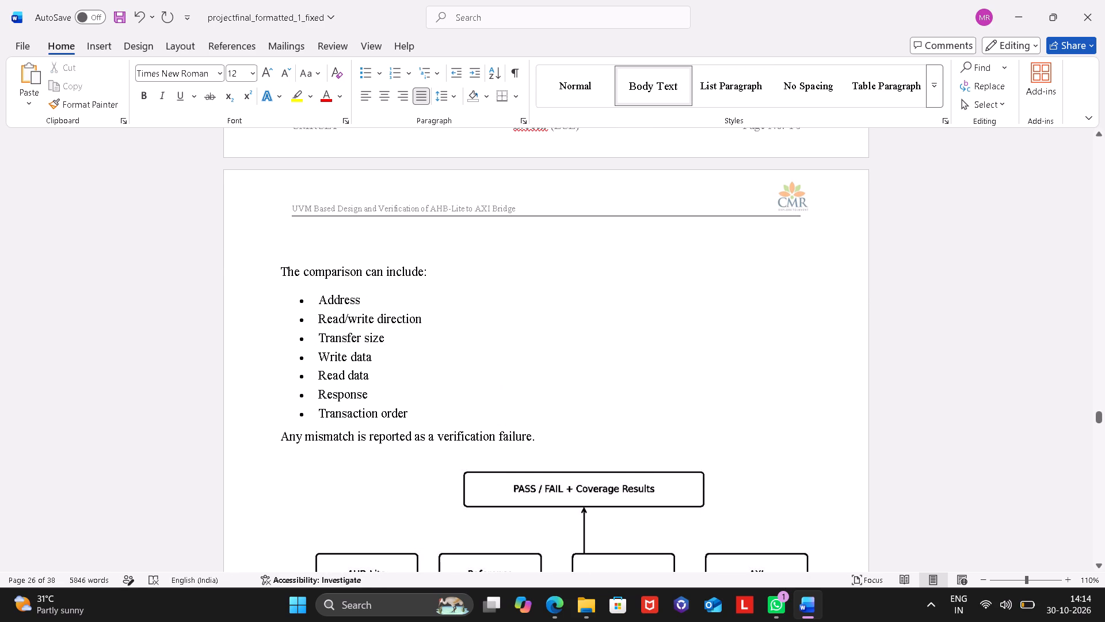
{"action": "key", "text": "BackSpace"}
Insert one blank line after the paragraph ending "AXI interface." to move "The comparison can include:" and its list onto the next page.
{"action": "scroll", "coordinate": [344, 240], "scroll_direction": "up", "scroll_amount": 1}
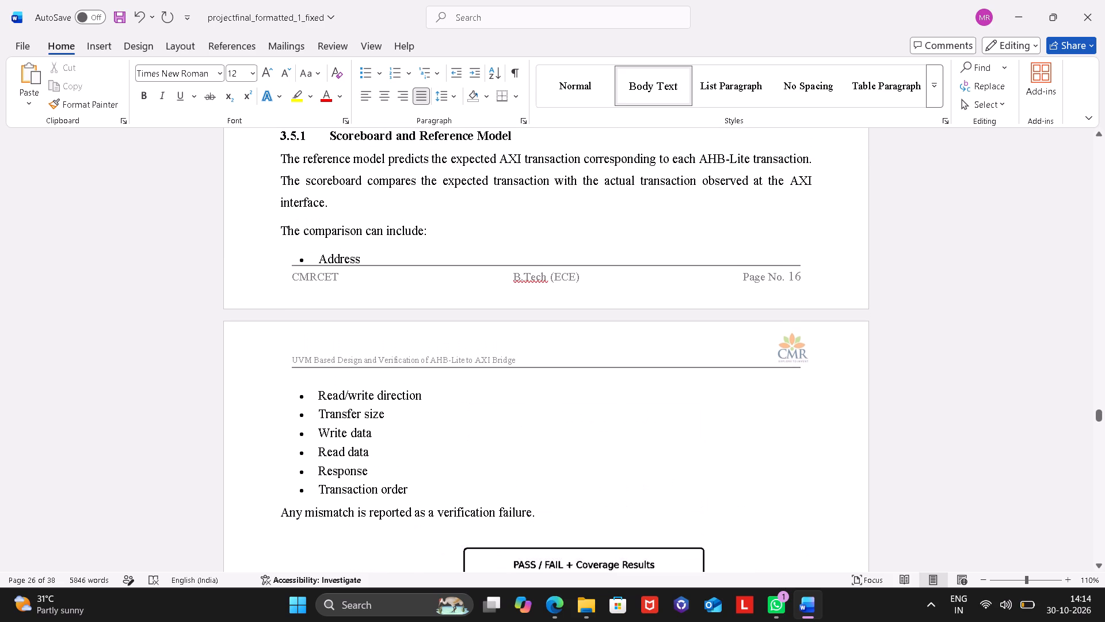
{"action": "key", "text": "Return"}
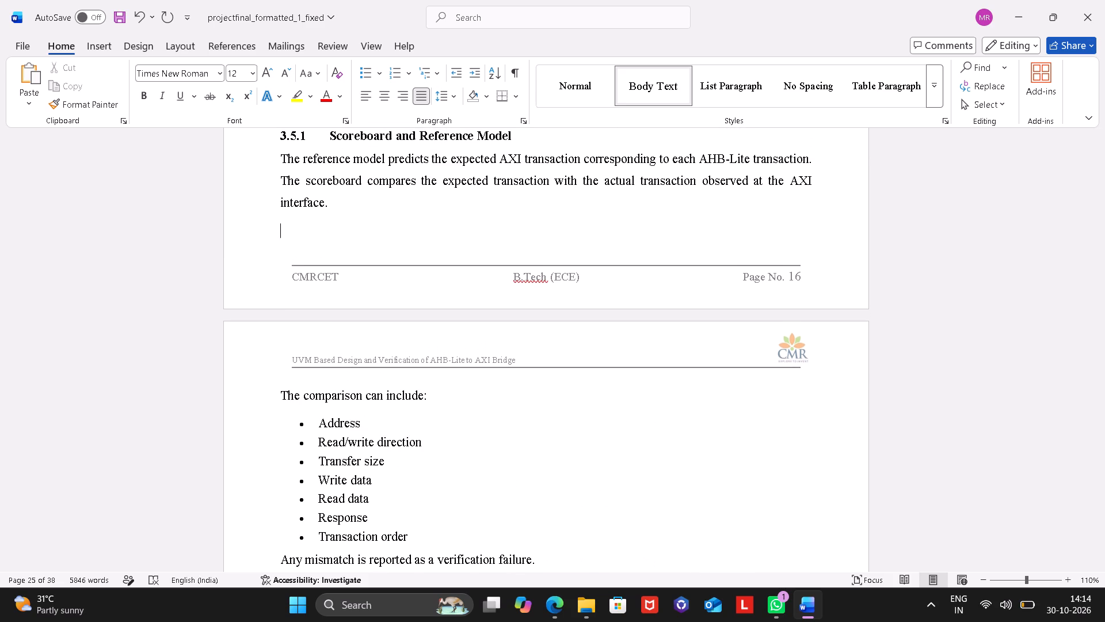
{"action": "left_click", "coordinate": [725, 550]}
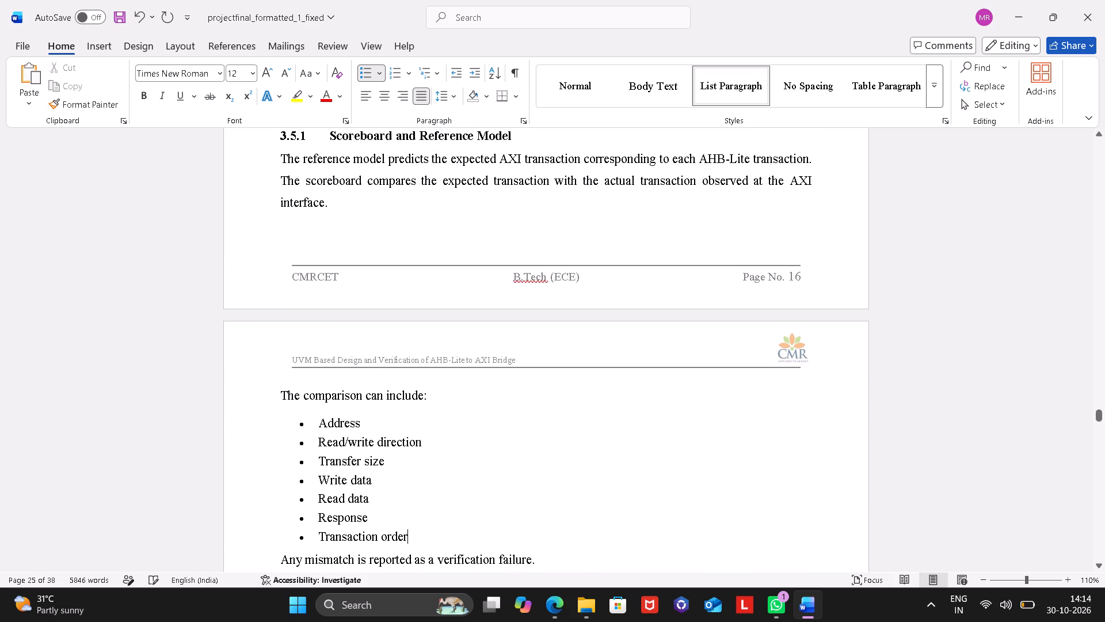
{"action": "scroll", "coordinate": [705, 484], "scroll_direction": "down", "scroll_amount": 4}
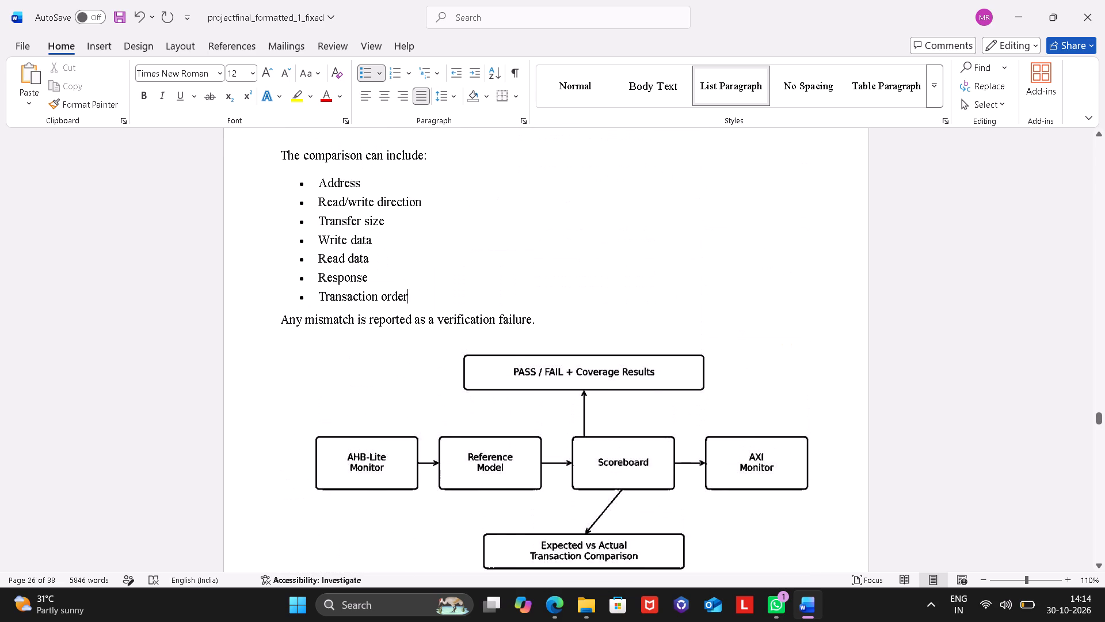
{"action": "scroll", "coordinate": [705, 484], "scroll_direction": "down", "scroll_amount": 2}
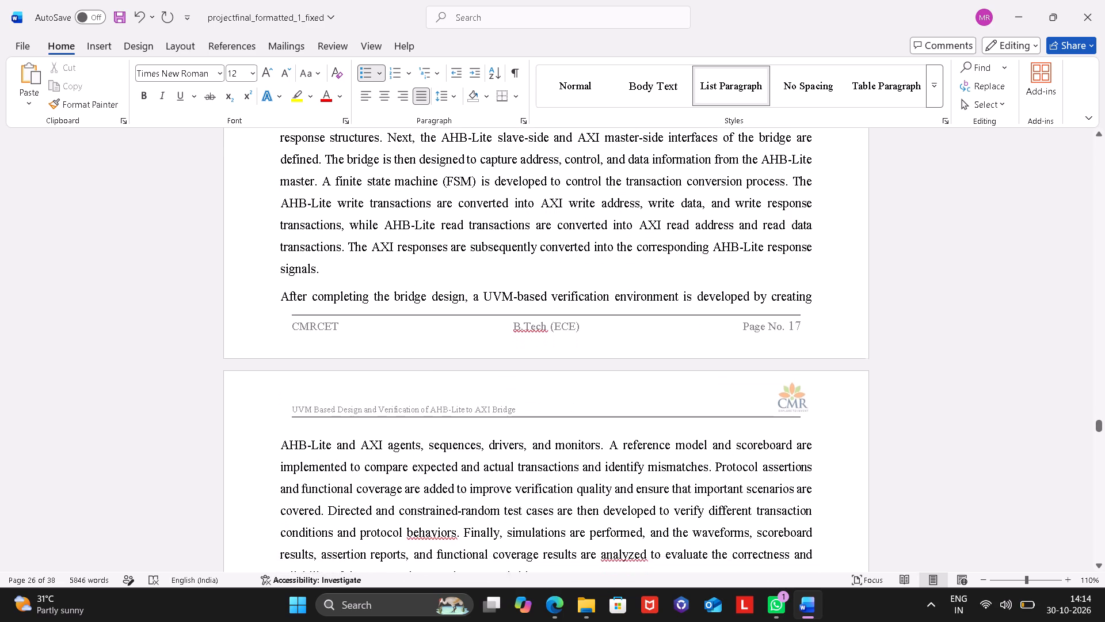
{"action": "scroll", "coordinate": [705, 484], "scroll_direction": "down", "scroll_amount": 1}
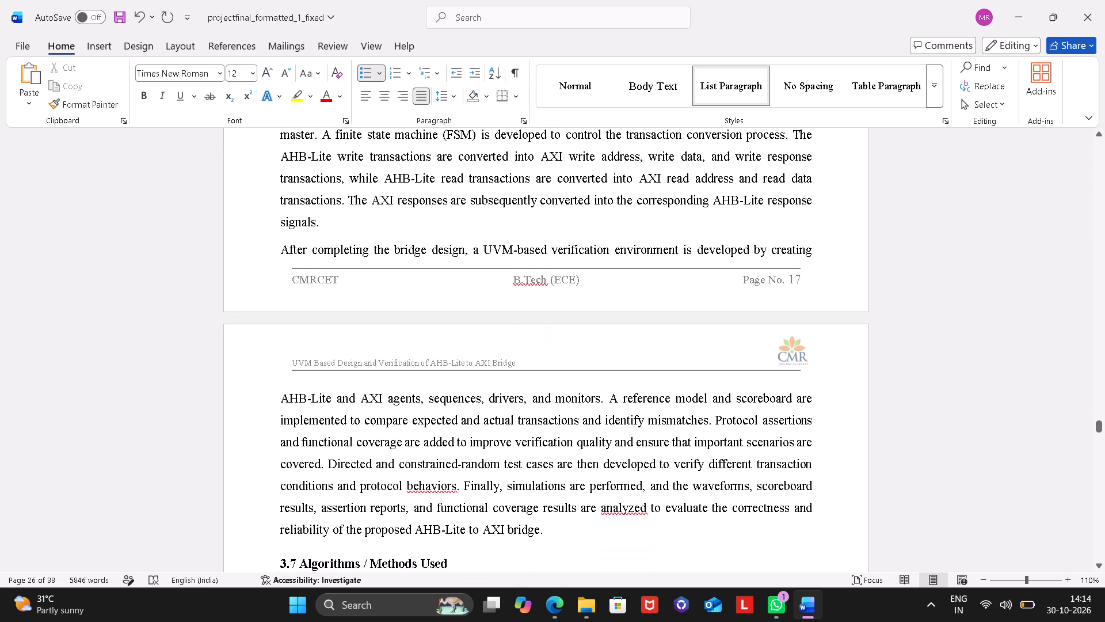
{"action": "scroll", "coordinate": [705, 484], "scroll_direction": "down", "scroll_amount": 3}
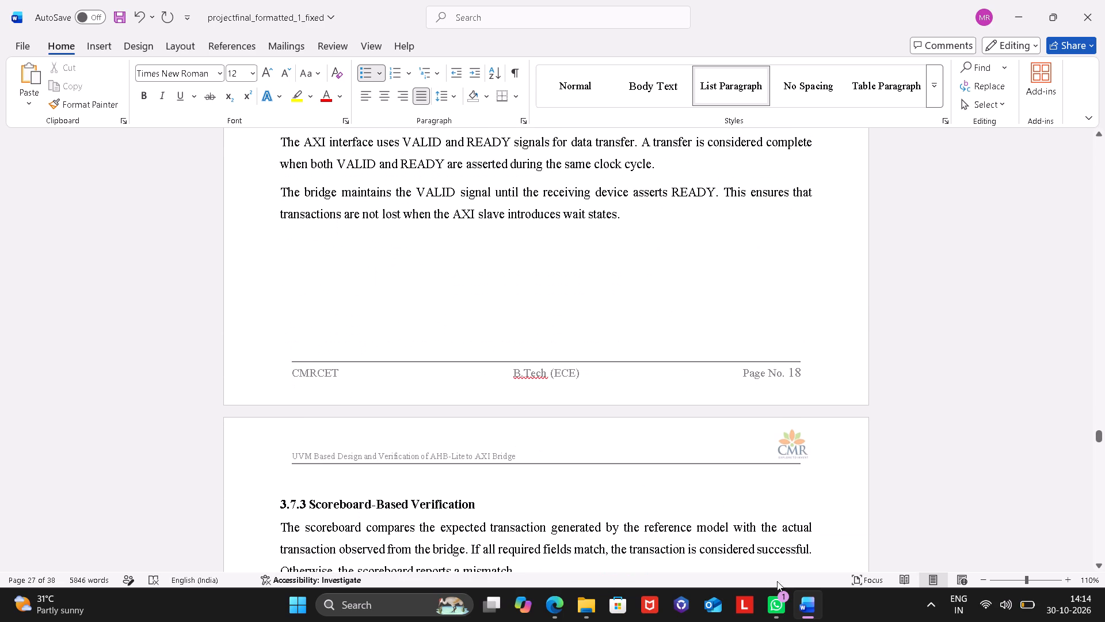
{"action": "left_click", "coordinate": [656, 217]}
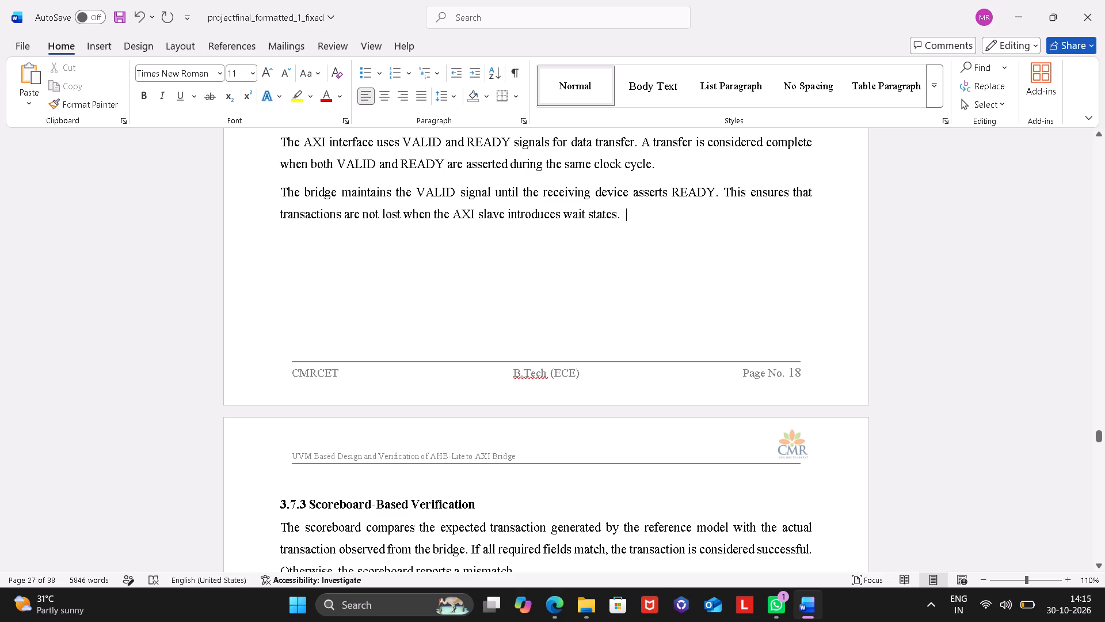
{"action": "key", "text": "shift+Up"}
{"action": "key", "text": "shift+Up"}
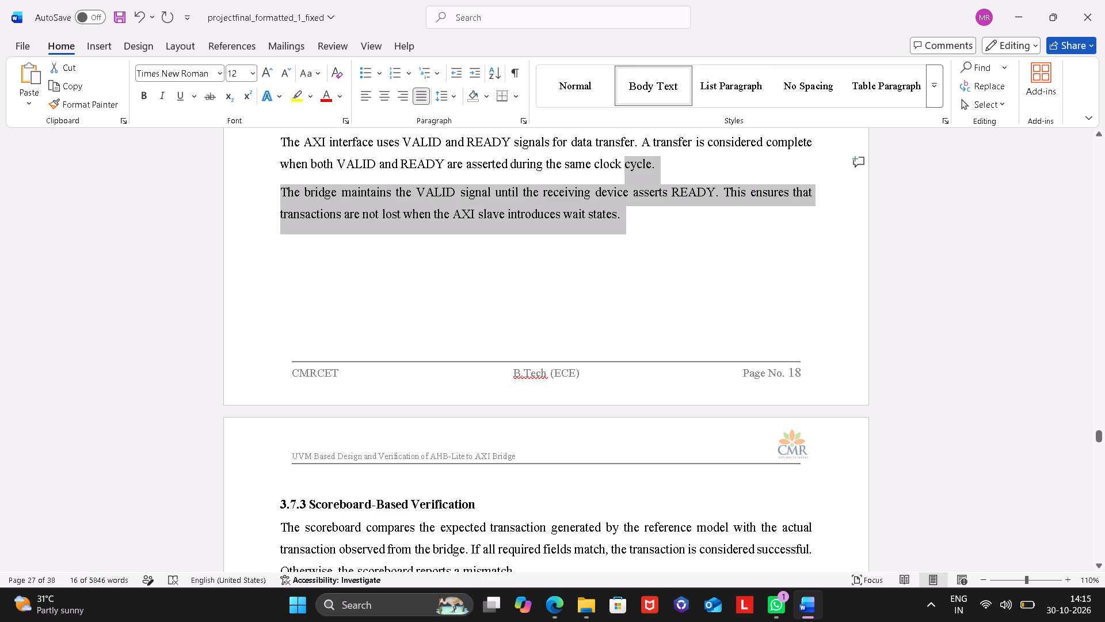
{"action": "key", "text": "shift+Up"}
{"action": "key", "text": "shift+Up"}
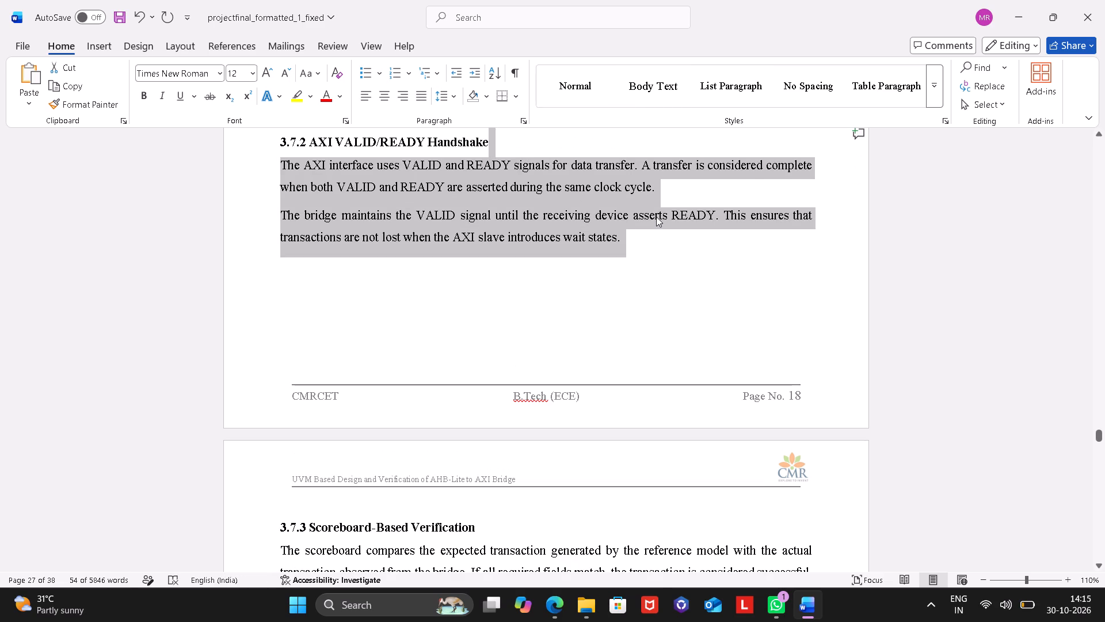
{"action": "key", "text": "shift+Down"}
{"action": "key", "text": "shift+Left"}
{"action": "key", "text": "shift+Left"}
{"action": "key", "text": "shift+Left"}
{"action": "key", "text": "shift+Left"}
{"action": "key", "text": "shift+Left"}
{"action": "key", "text": "shift+Left"}
{"action": "key", "text": "shift+Left"}
{"action": "key", "text": "shift+Left"}
{"action": "key", "text": "shift+Left"}
{"action": "key", "text": "shift+Left"}
{"action": "key", "text": "shift+Left"}
{"action": "key", "text": "shift+Left"}
{"action": "key", "text": "shift+Left"}
{"action": "key", "text": "shift+Left"}
{"action": "key", "text": "shift+Left"}
{"action": "key", "text": "shift+Left"}
{"action": "key", "text": "shift+Left"}
{"action": "key", "text": "shift+Left"}
{"action": "key", "text": "shift+Left"}
{"action": "key", "text": "shift+Left"}
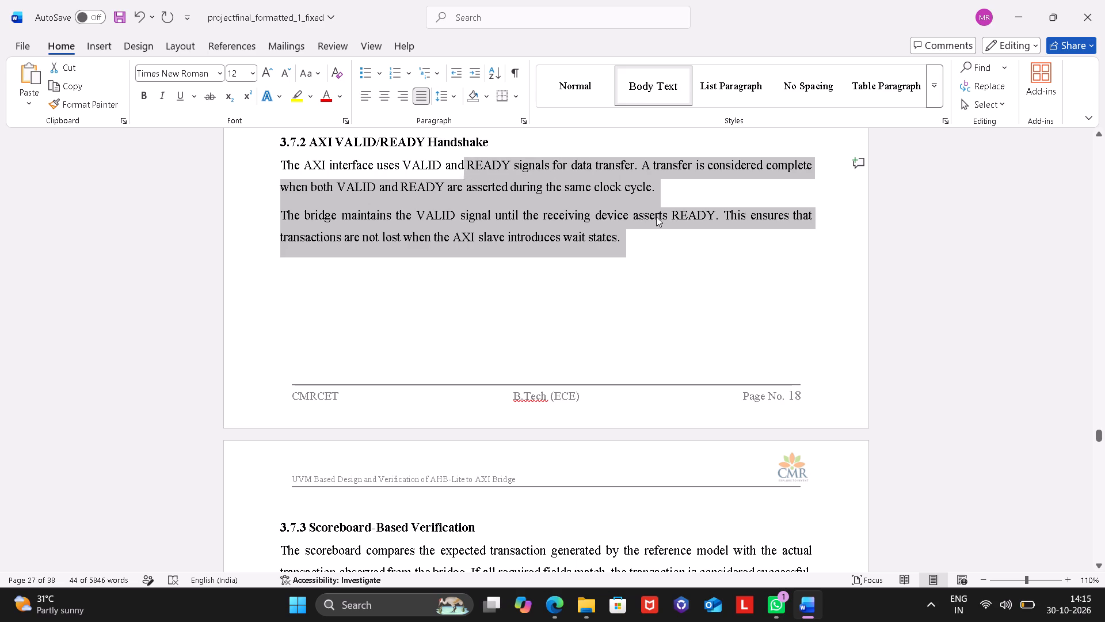
{"action": "key", "text": "shift+Left"}
{"action": "key", "text": "shift+Left"}
{"action": "key", "text": "shift+Left"}
{"action": "key", "text": "shift+Left"}
{"action": "key", "text": "shift+Left"}
{"action": "key", "text": "shift+Left"}
{"action": "key", "text": "shift+Left"}
{"action": "key", "text": "shift+Left"}
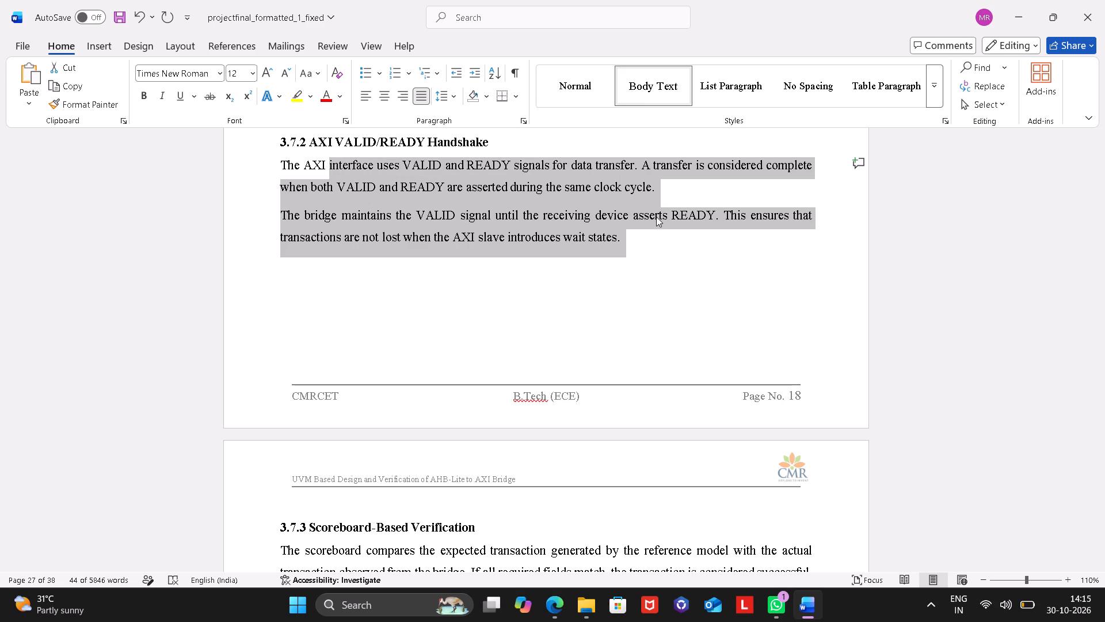
{"action": "key", "text": "shift+Left"}
{"action": "key", "text": "shift+Left"}
{"action": "key", "text": "shift+Left"}
{"action": "key", "text": "shift+Left"}
{"action": "key", "text": "shift+Left"}
{"action": "key", "text": "shift+Left"}
{"action": "key", "text": "shift+Left"}
{"action": "key", "text": "shift+Left"}
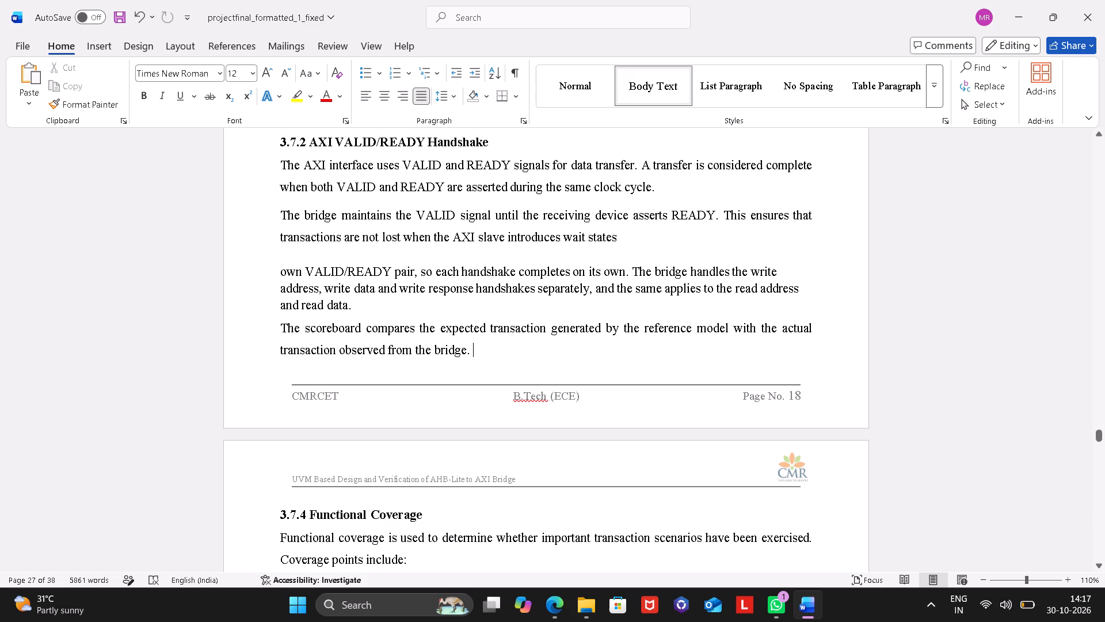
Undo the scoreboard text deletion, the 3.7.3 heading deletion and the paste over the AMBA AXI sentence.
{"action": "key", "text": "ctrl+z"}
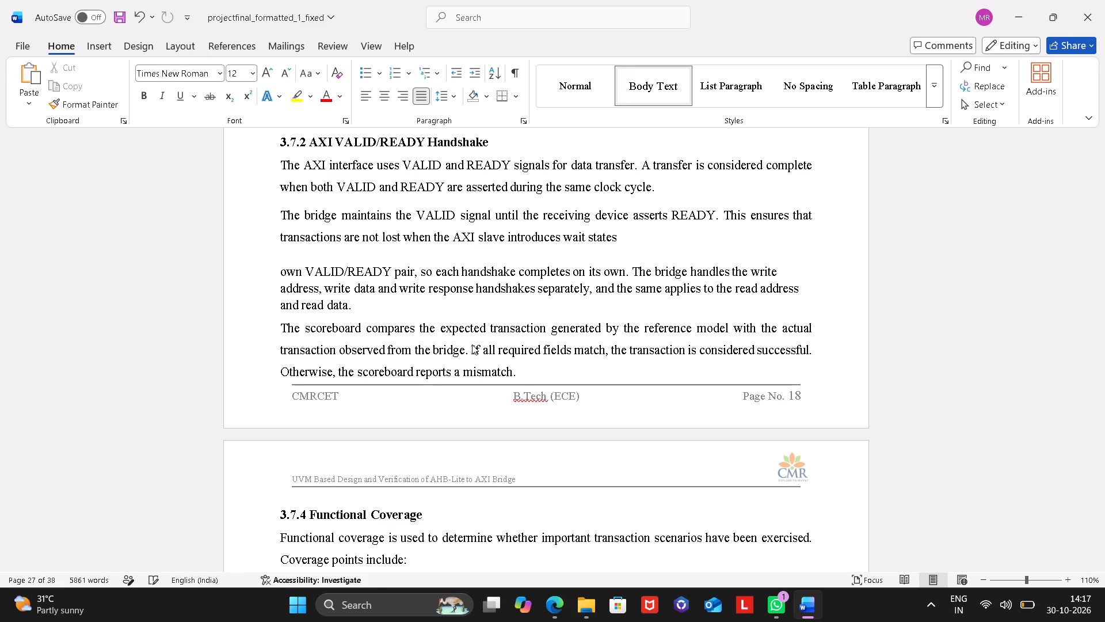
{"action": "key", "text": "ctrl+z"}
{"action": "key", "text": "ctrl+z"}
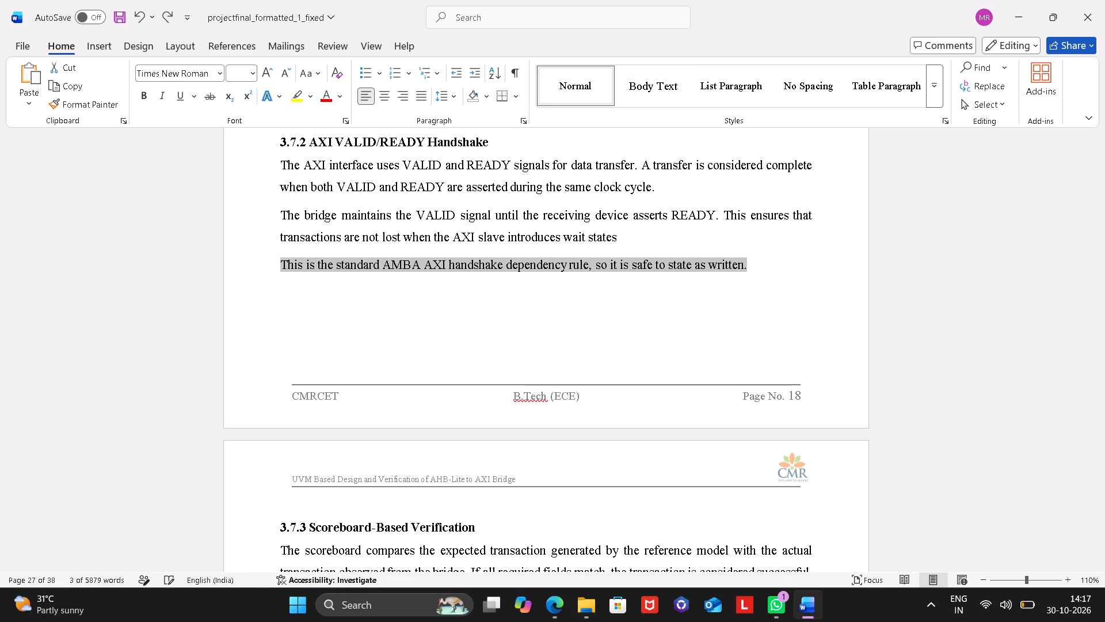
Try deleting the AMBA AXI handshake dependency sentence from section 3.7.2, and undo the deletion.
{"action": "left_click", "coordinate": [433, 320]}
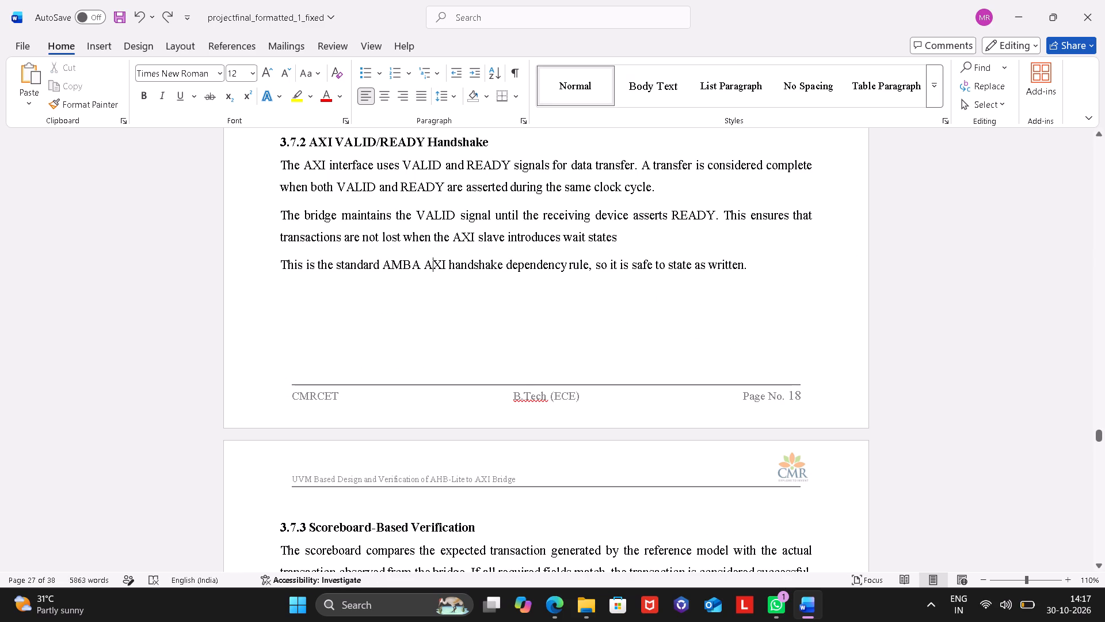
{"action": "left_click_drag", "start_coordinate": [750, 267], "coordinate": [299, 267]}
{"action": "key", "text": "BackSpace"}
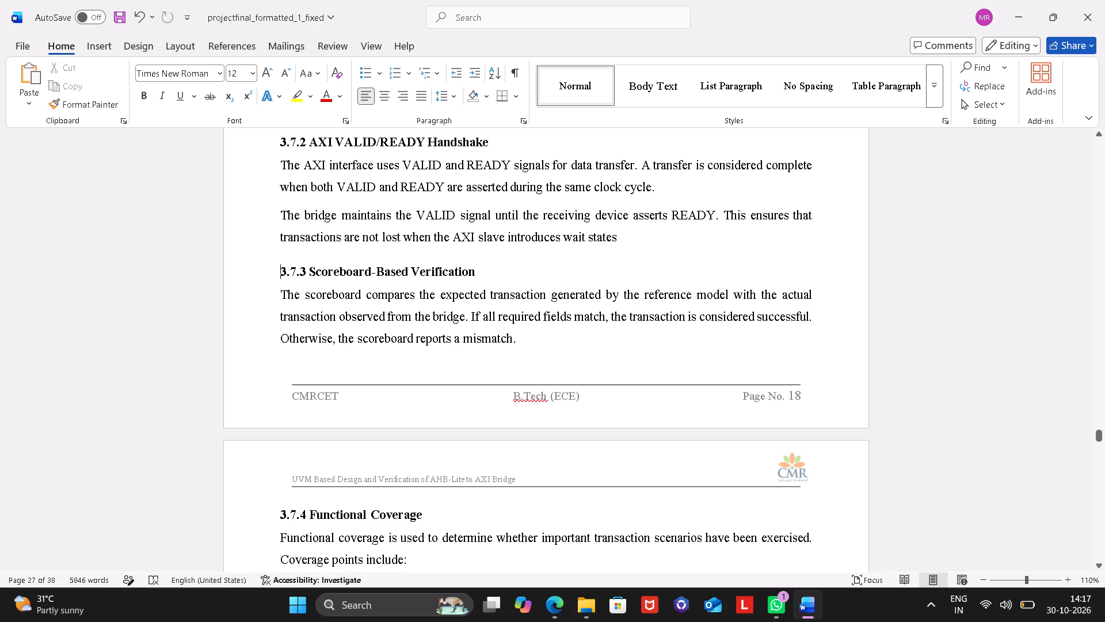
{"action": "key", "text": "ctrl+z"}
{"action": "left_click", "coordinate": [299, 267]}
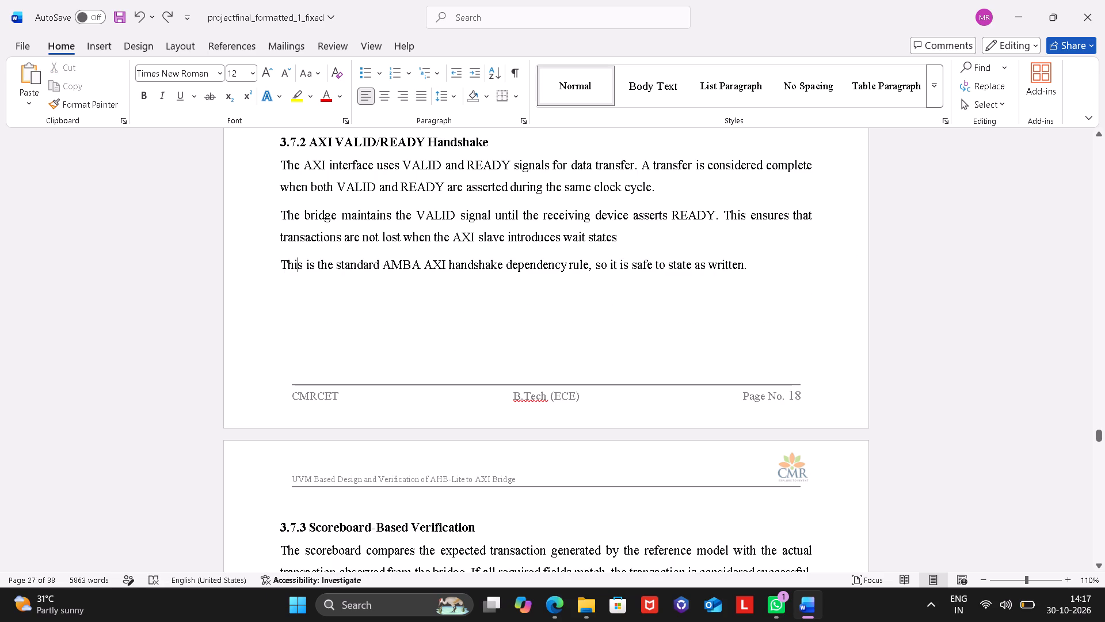
Copy section 3.6's sentence "The AXI responses are subsequently converted..." and paste it after the AMBA AXI handshake dependency sentence in section 3.7.2.
{"action": "left_click", "coordinate": [750, 266]}
{"action": "scroll", "coordinate": [635, 245], "scroll_direction": "up", "scroll_amount": 3}
{"action": "scroll", "coordinate": [635, 245], "scroll_direction": "down", "scroll_amount": 1}
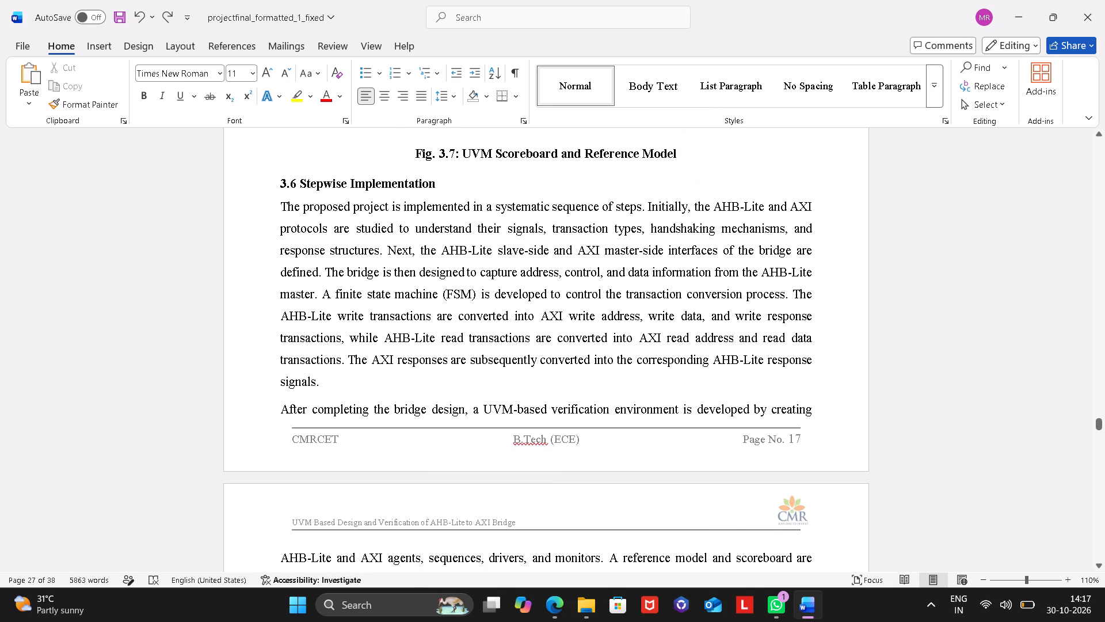
{"action": "left_click_drag", "start_coordinate": [346, 357], "coordinate": [342, 385]}
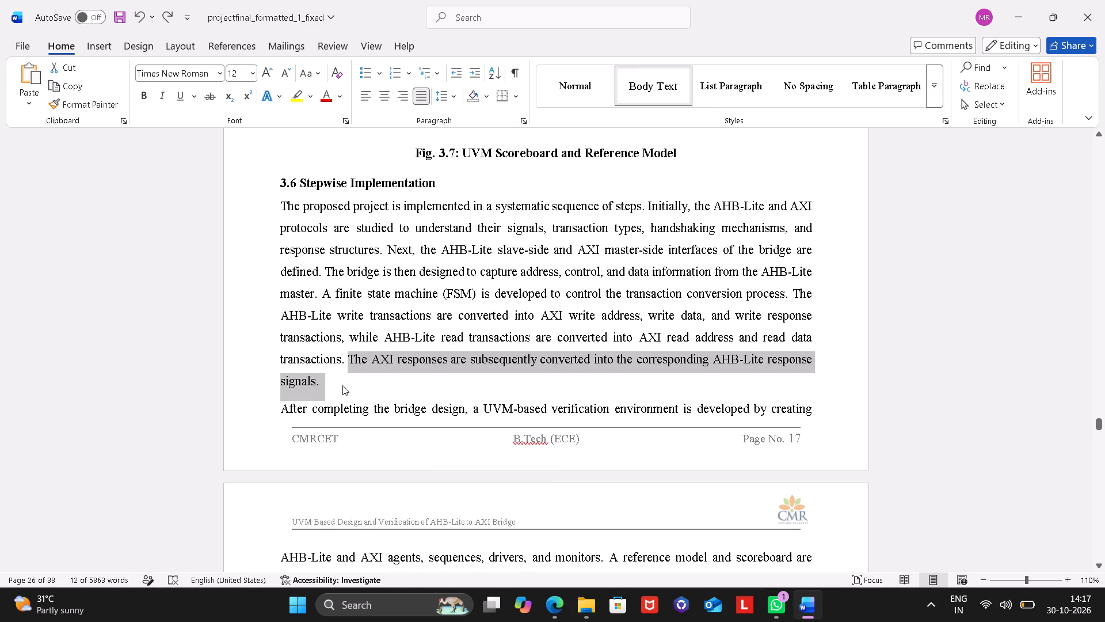
{"action": "key", "text": "ctrl+c"}
{"action": "key", "text": "alt+Tab"}
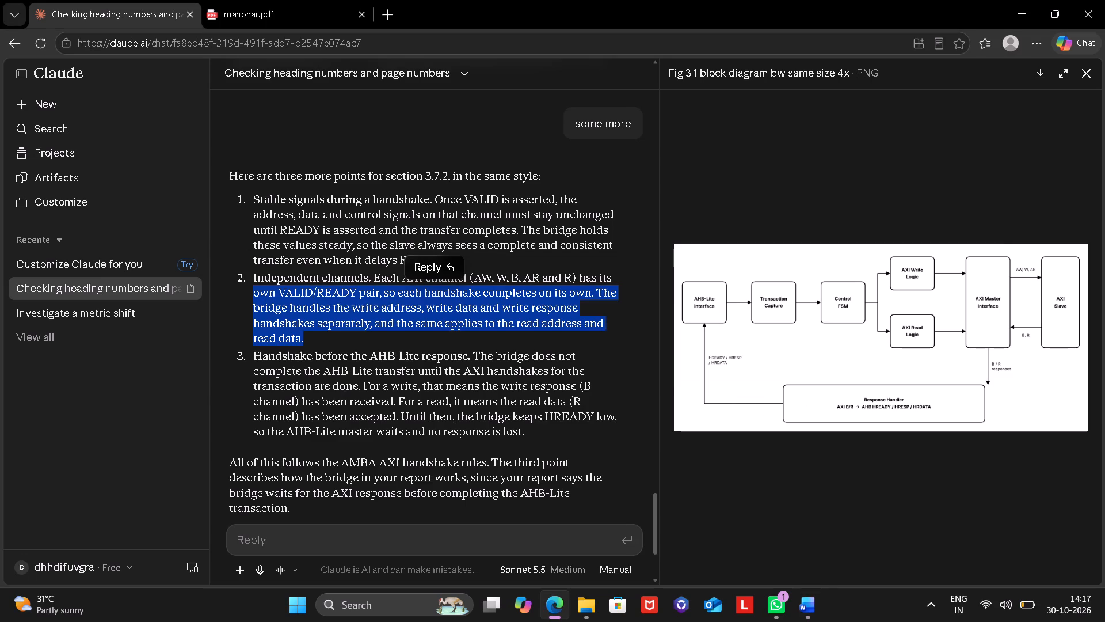
{"action": "key", "text": "alt+Tab"}
{"action": "scroll", "coordinate": [479, 365], "scroll_direction": "down", "scroll_amount": 4}
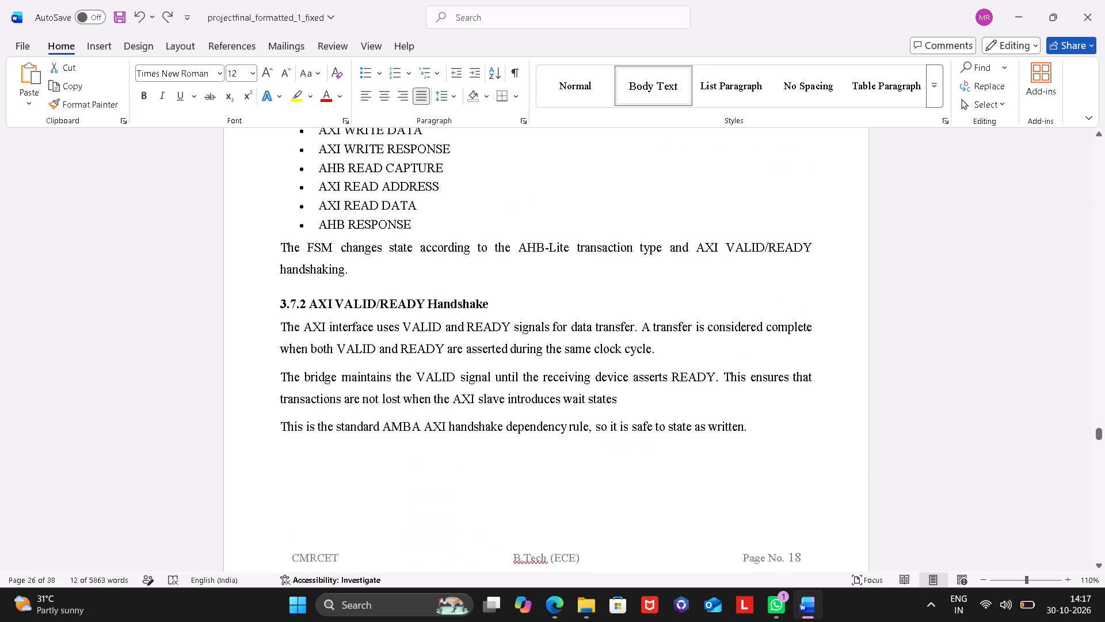
{"action": "scroll", "coordinate": [479, 365], "scroll_direction": "down", "scroll_amount": 6}
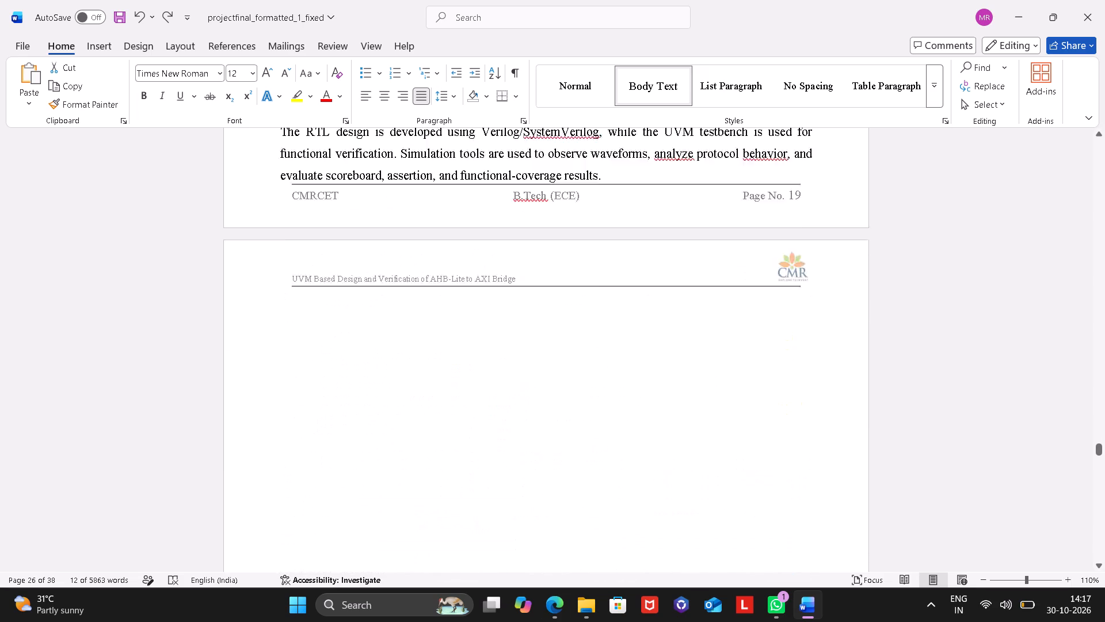
{"action": "scroll", "coordinate": [479, 365], "scroll_direction": "down", "scroll_amount": 2}
{"action": "scroll", "coordinate": [479, 365], "scroll_direction": "up", "scroll_amount": 4}
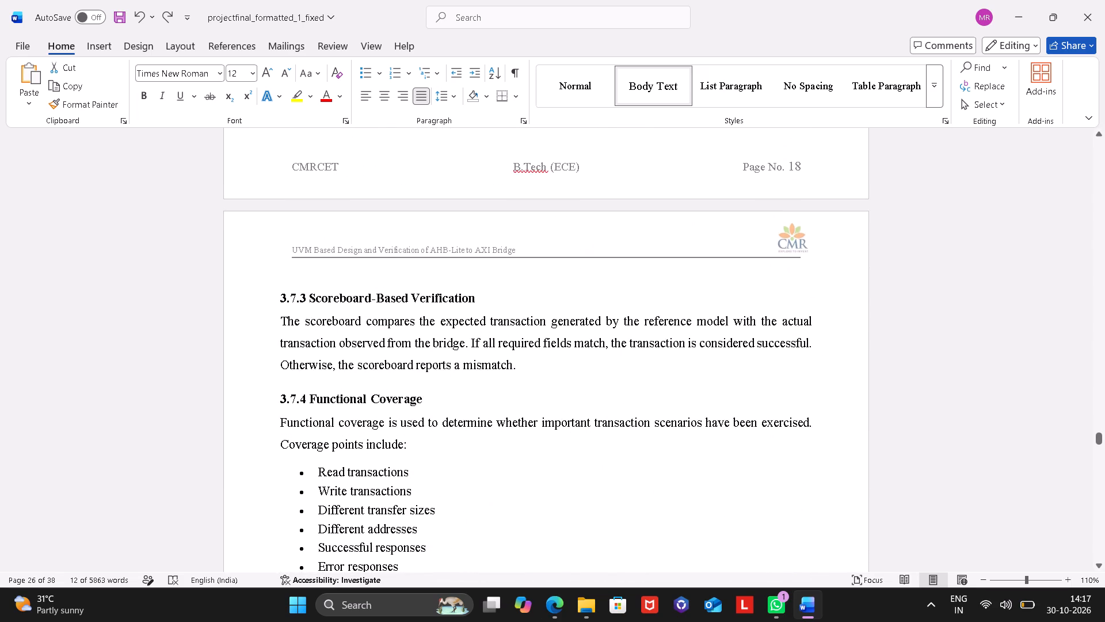
{"action": "scroll", "coordinate": [479, 365], "scroll_direction": "up", "scroll_amount": 3}
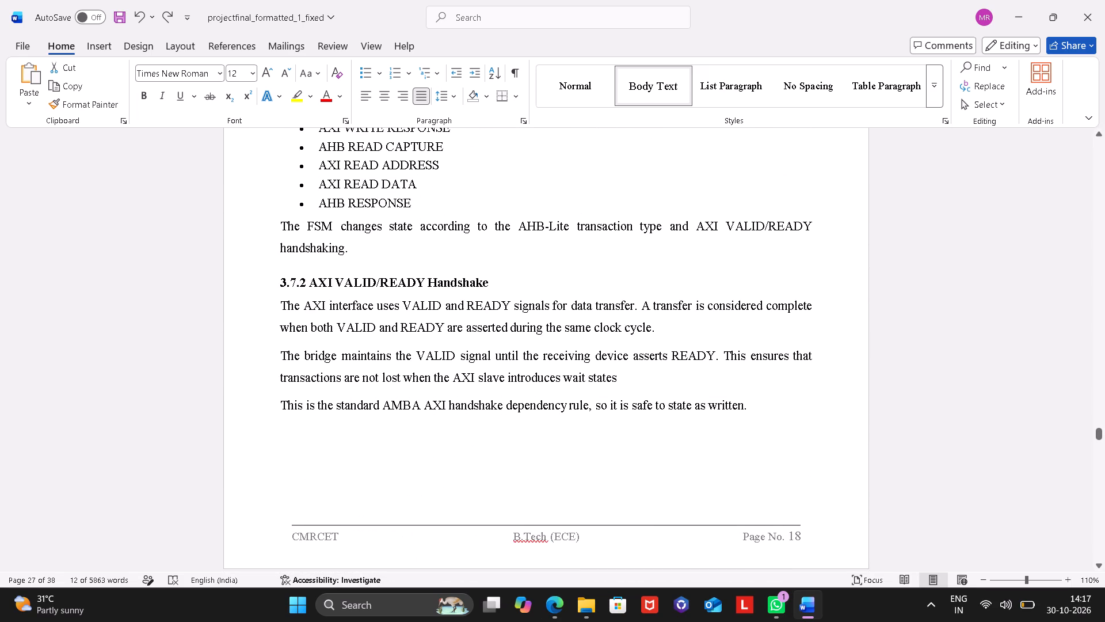
{"action": "left_click", "coordinate": [757, 404]}
{"action": "key", "text": "ctrl+v"}
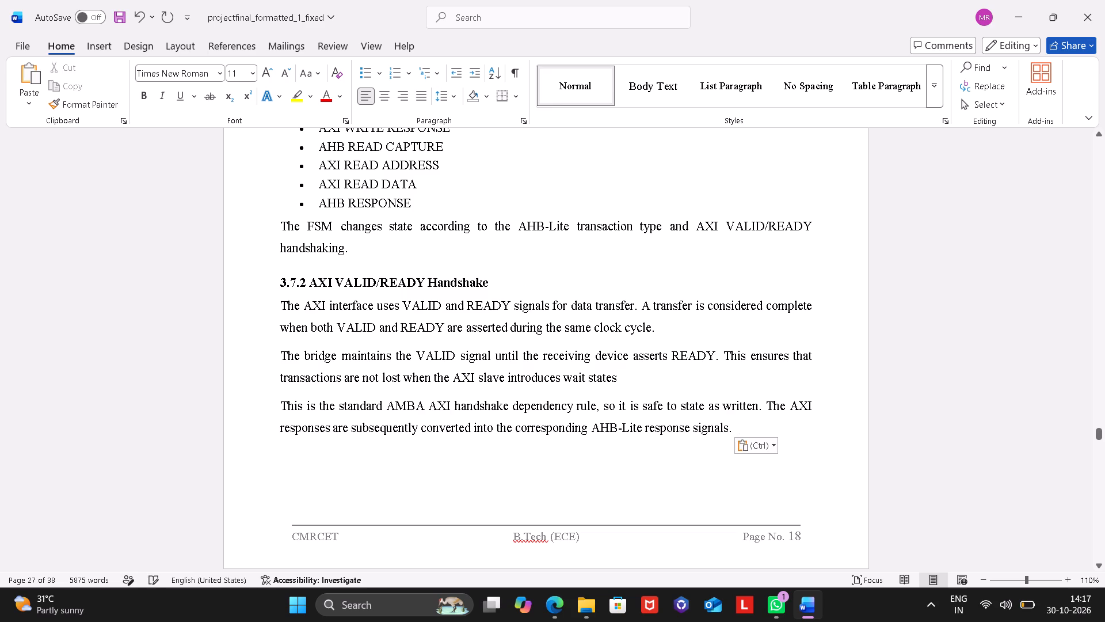
Copy section 3.4.3's paragraph "The bridge controls these channels..." and paste it after the "AHB-Lite response signals." sentence in section 3.7.2.
{"action": "left_click", "coordinate": [676, 489]}
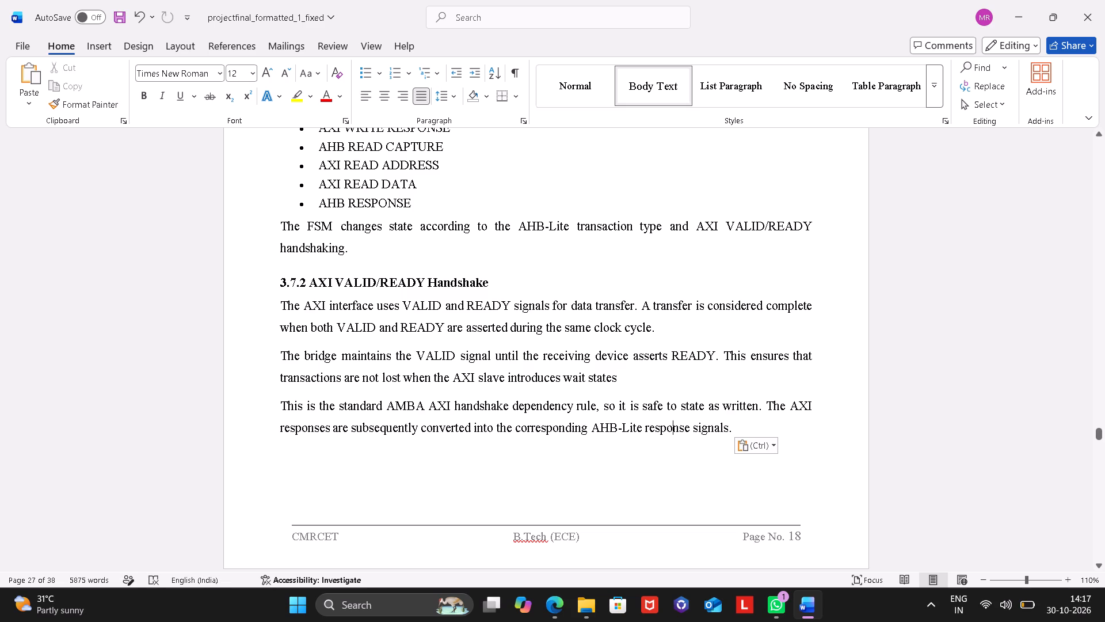
{"action": "left_click", "coordinate": [741, 425]}
{"action": "scroll", "coordinate": [741, 425], "scroll_direction": "up", "scroll_amount": 4}
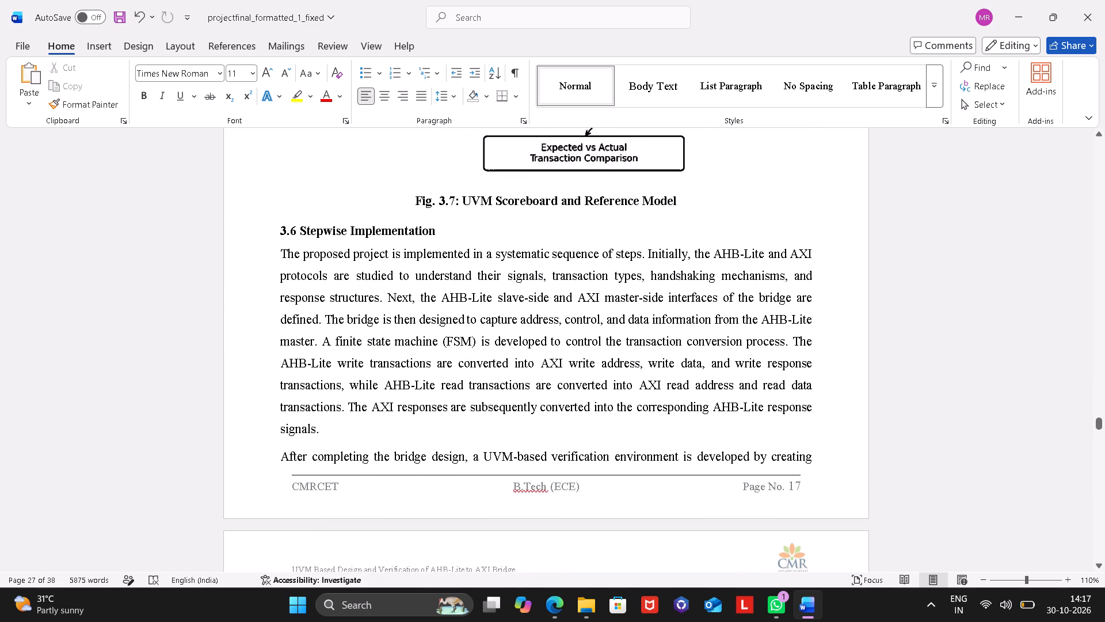
{"action": "scroll", "coordinate": [344, 408], "scroll_direction": "up", "scroll_amount": 6}
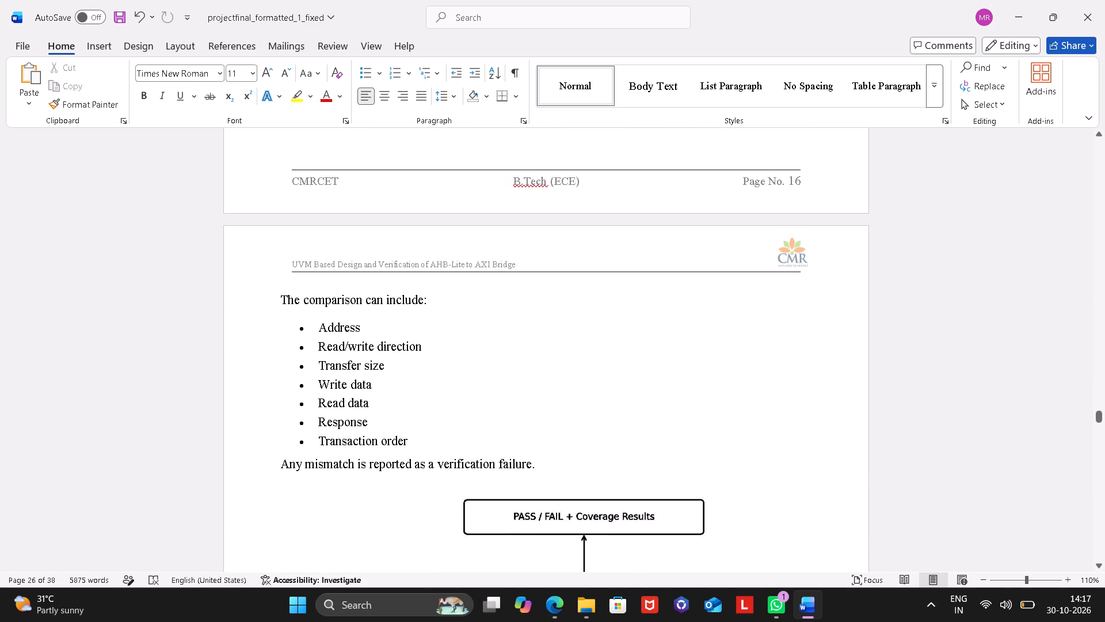
{"action": "scroll", "coordinate": [344, 408], "scroll_direction": "up", "scroll_amount": 9}
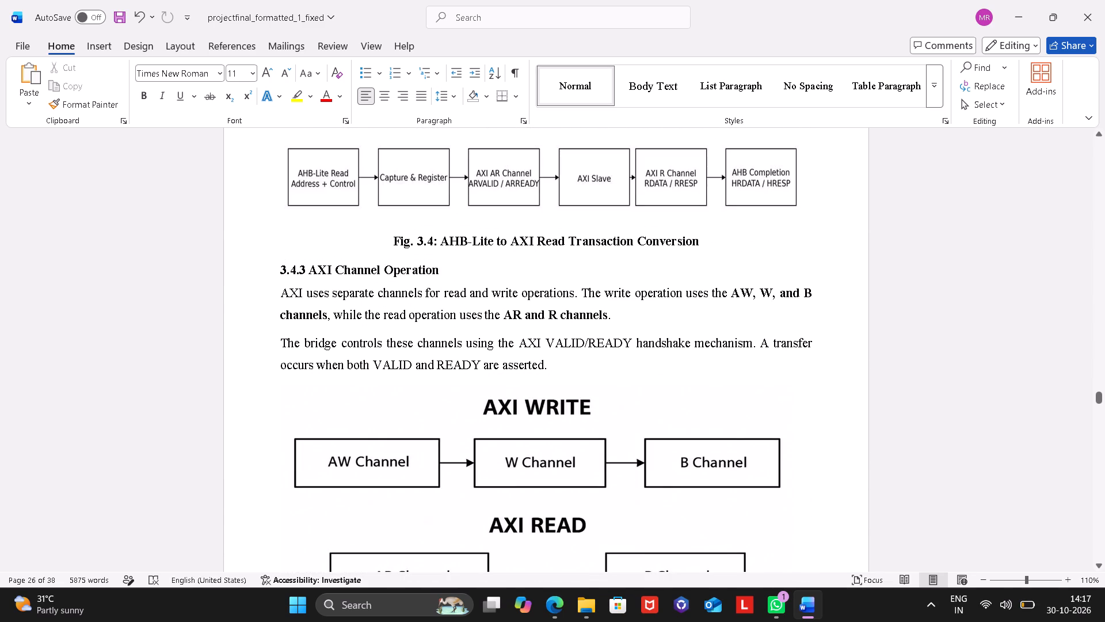
{"action": "left_click_drag", "start_coordinate": [554, 366], "coordinate": [267, 340]}
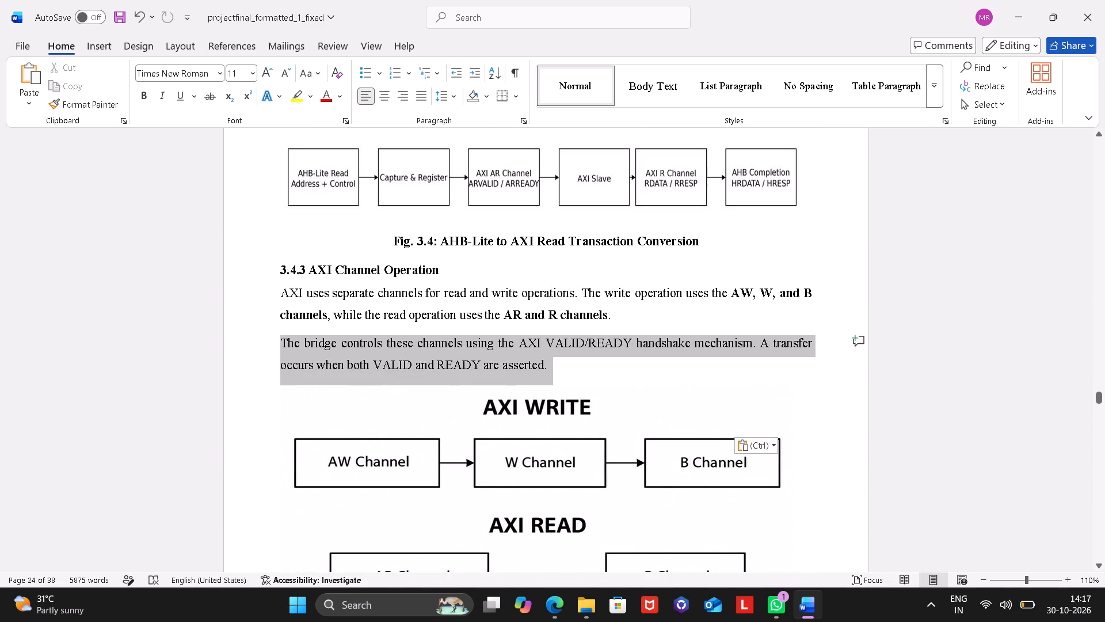
{"action": "left_click_drag", "start_coordinate": [267, 340], "coordinate": [252, 340]}
{"action": "key", "text": "ctrl+c"}
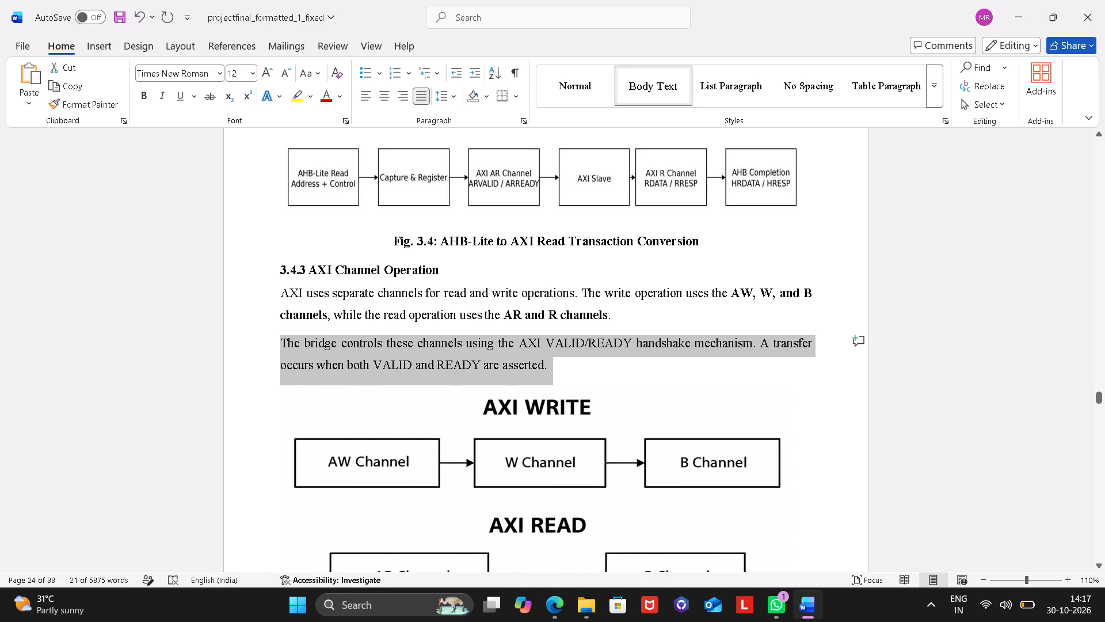
{"action": "scroll", "coordinate": [252, 340], "scroll_direction": "down", "scroll_amount": 6}
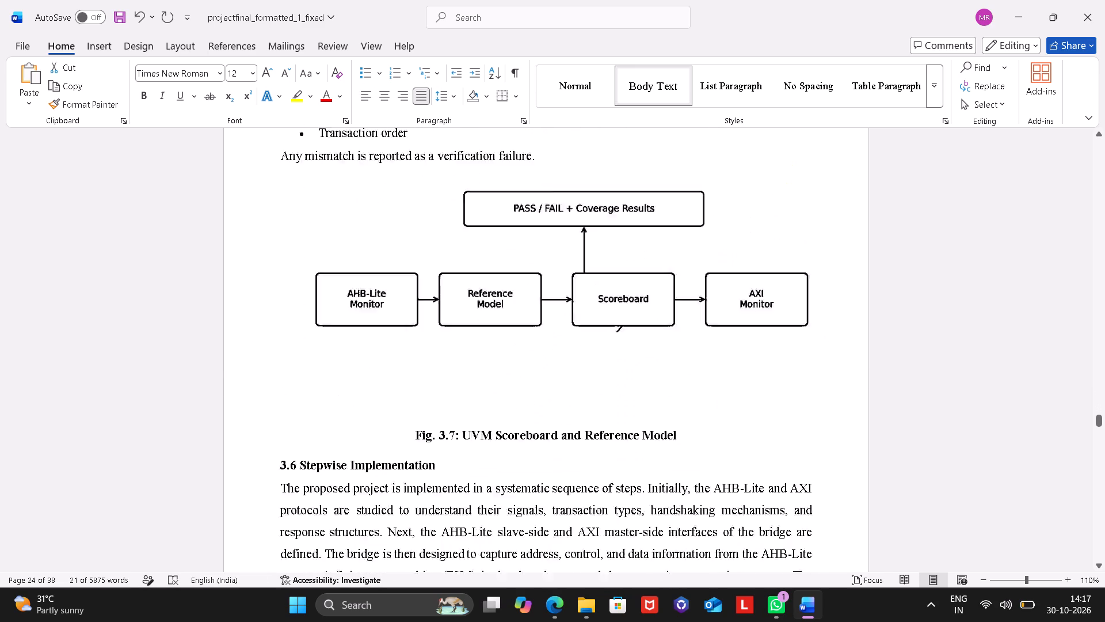
{"action": "scroll", "coordinate": [252, 340], "scroll_direction": "down", "scroll_amount": 6}
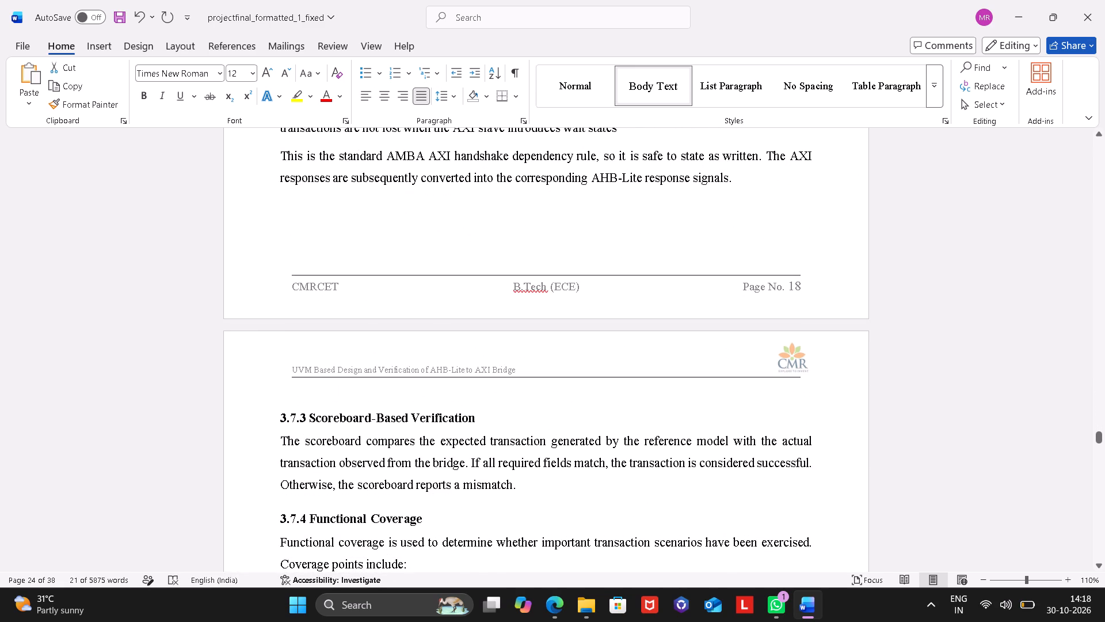
{"action": "left_click", "coordinate": [759, 177]}
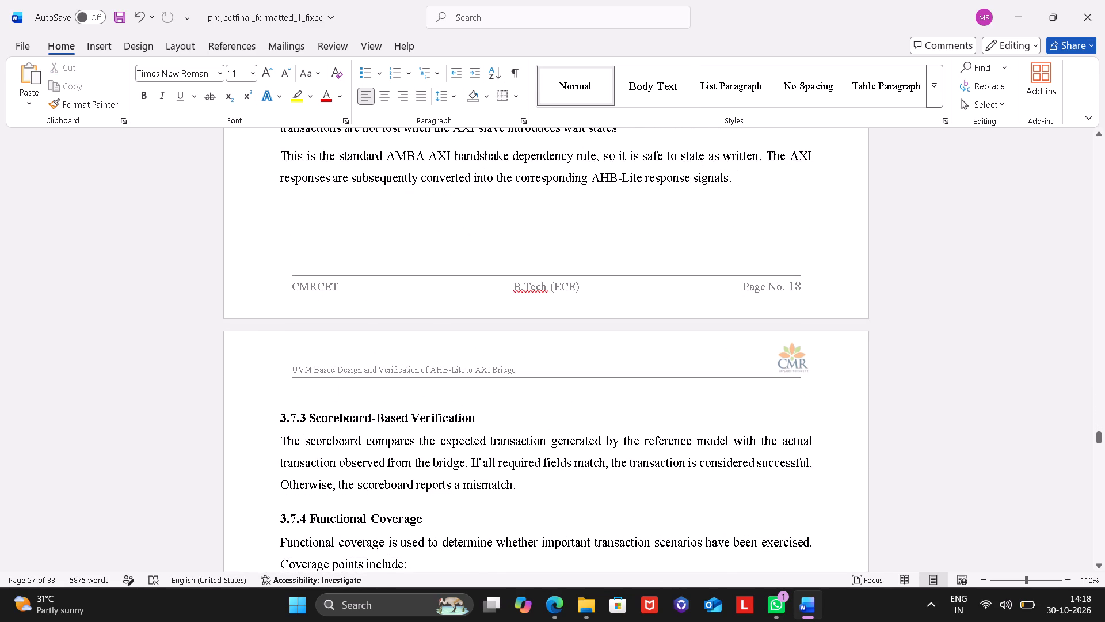
{"action": "key", "text": "BackSpace"}
{"action": "key", "text": "ctrl+v"}
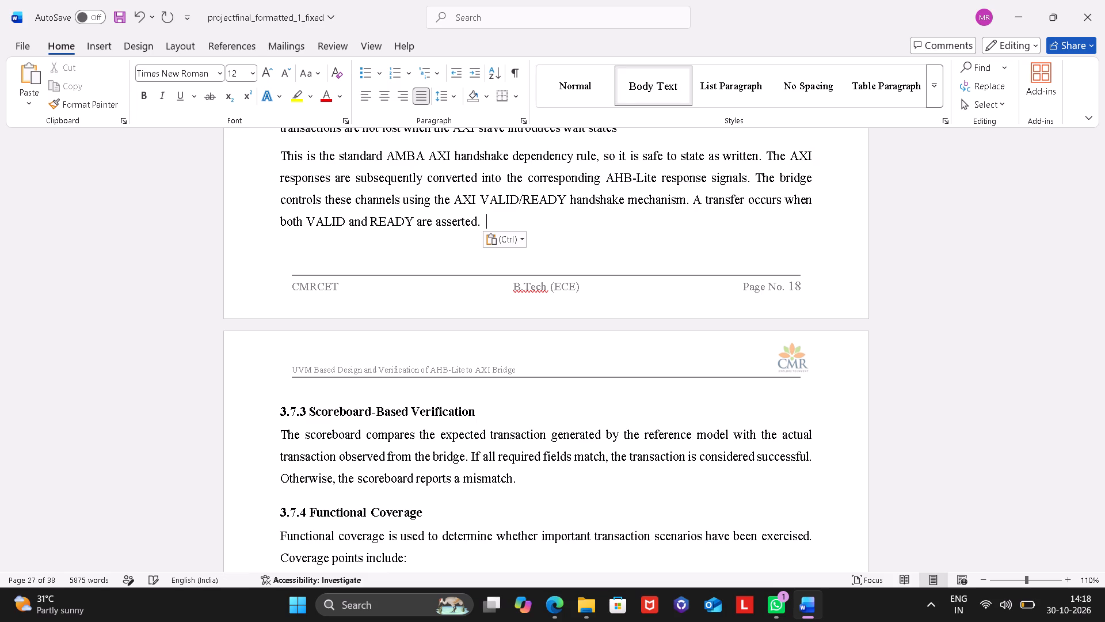
{"action": "left_click", "coordinate": [747, 223]}
Review the page layout from section 3.7.2 through Chapters 4 and 5 to the end of the references.
{"action": "scroll", "coordinate": [747, 223], "scroll_direction": "up", "scroll_amount": 1}
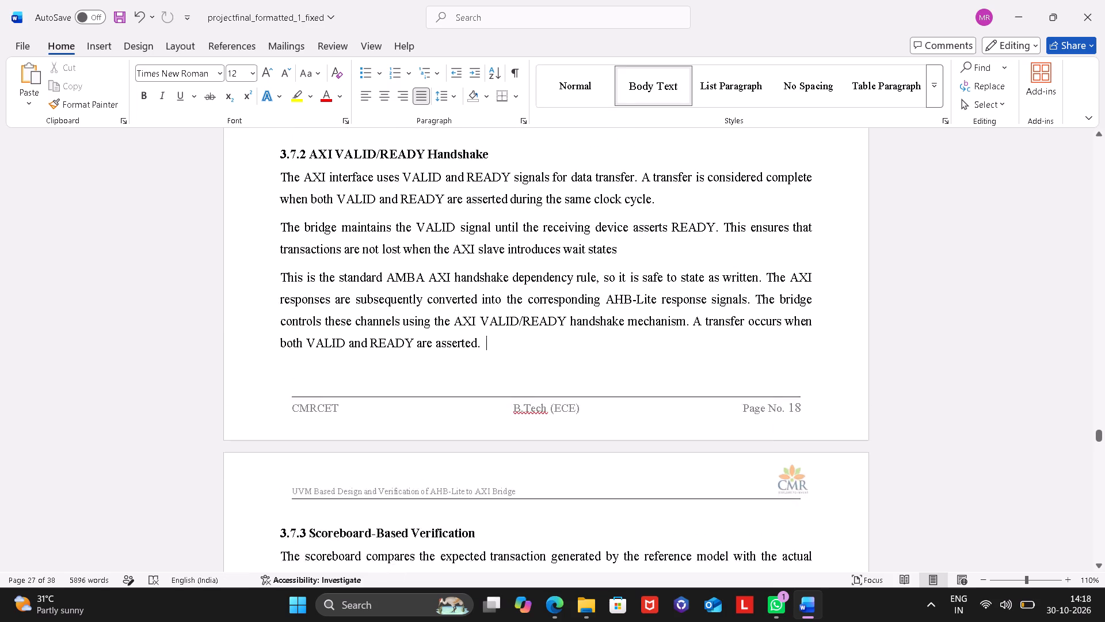
{"action": "scroll", "coordinate": [747, 223], "scroll_direction": "up", "scroll_amount": 1}
{"action": "left_click", "coordinate": [920, 254]}
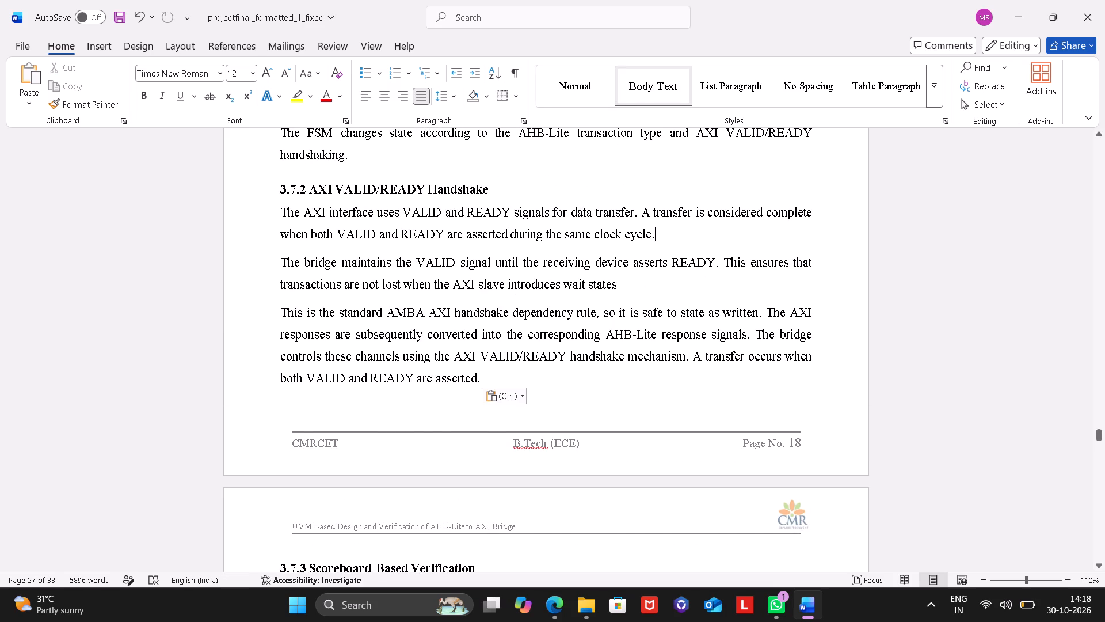
{"action": "scroll", "coordinate": [920, 254], "scroll_direction": "down", "scroll_amount": 4}
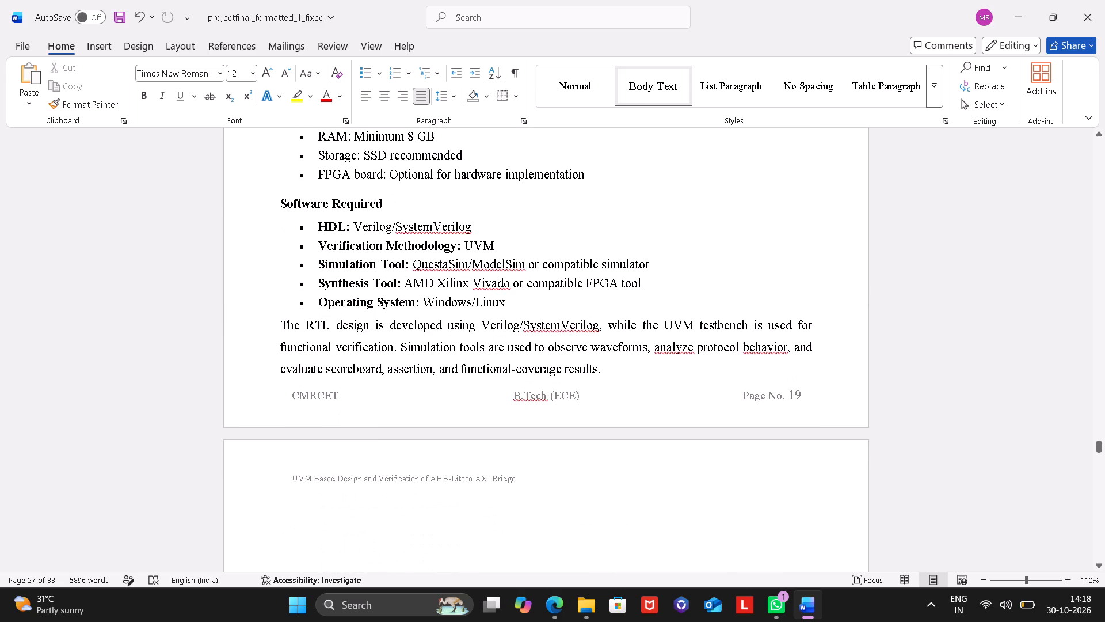
{"action": "scroll", "coordinate": [920, 254], "scroll_direction": "down", "scroll_amount": 5}
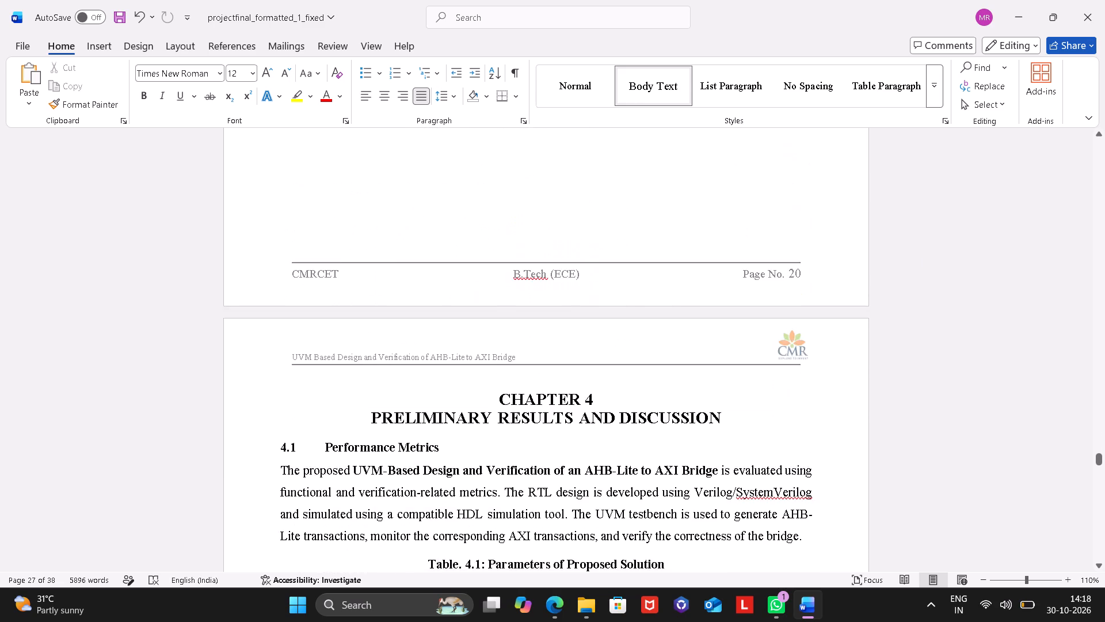
{"action": "scroll", "coordinate": [920, 254], "scroll_direction": "down", "scroll_amount": 6}
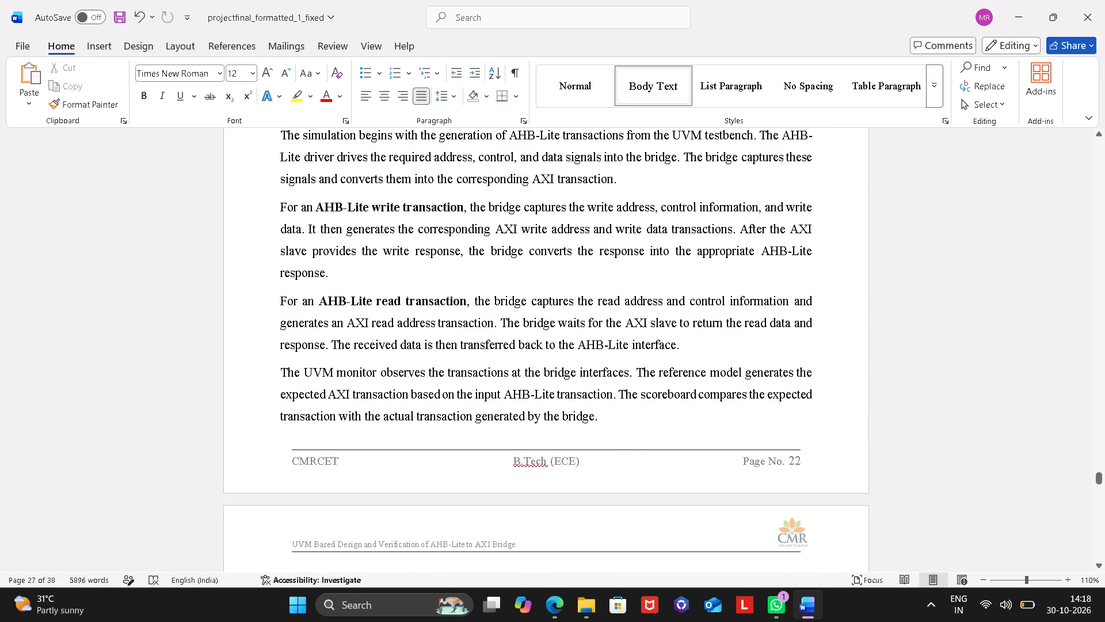
{"action": "scroll", "coordinate": [920, 254], "scroll_direction": "down", "scroll_amount": 3}
{"action": "scroll", "coordinate": [920, 254], "scroll_direction": "right", "scroll_amount": 1}
{"action": "scroll", "coordinate": [920, 254], "scroll_direction": "up", "scroll_amount": 1}
{"action": "scroll", "coordinate": [920, 254], "scroll_direction": "down", "scroll_amount": 4}
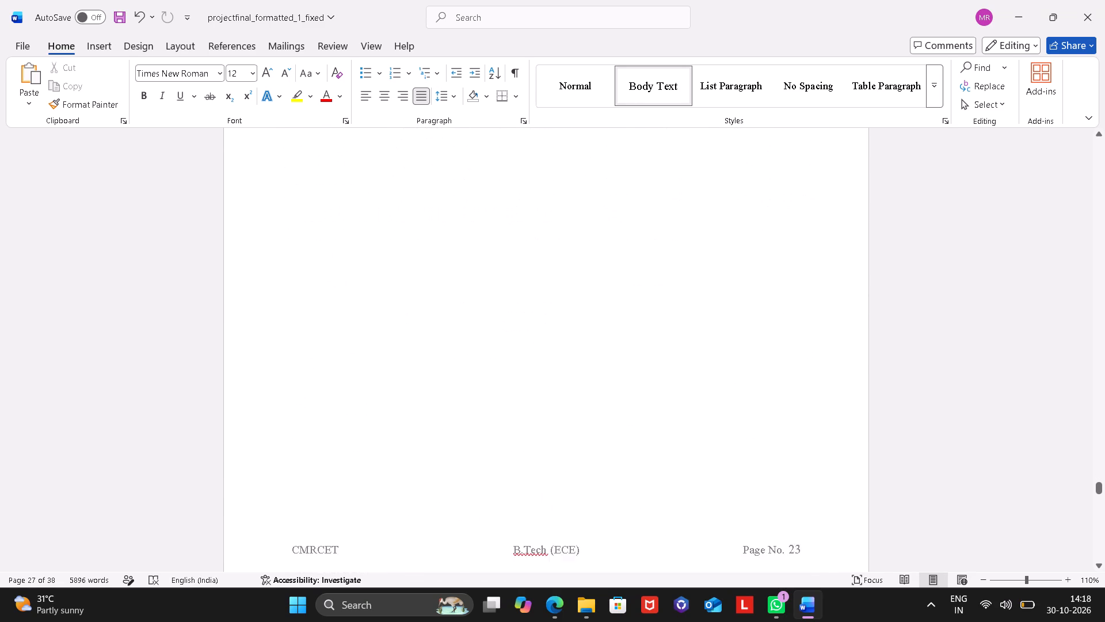
{"action": "scroll", "coordinate": [920, 254], "scroll_direction": "down", "scroll_amount": 8}
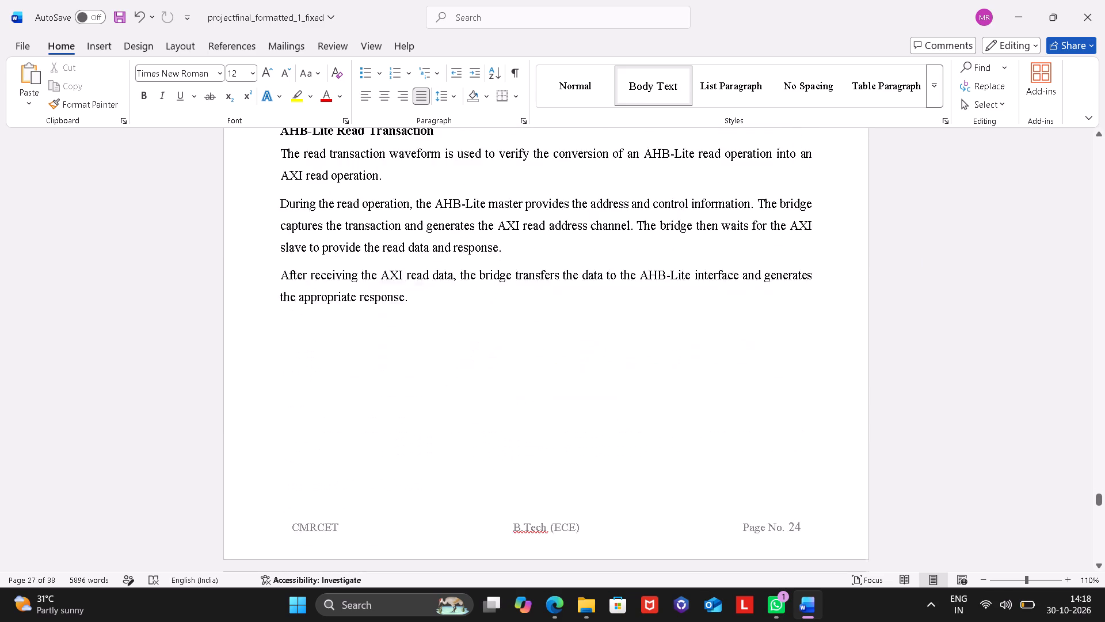
{"action": "scroll", "coordinate": [920, 254], "scroll_direction": "down", "scroll_amount": 8}
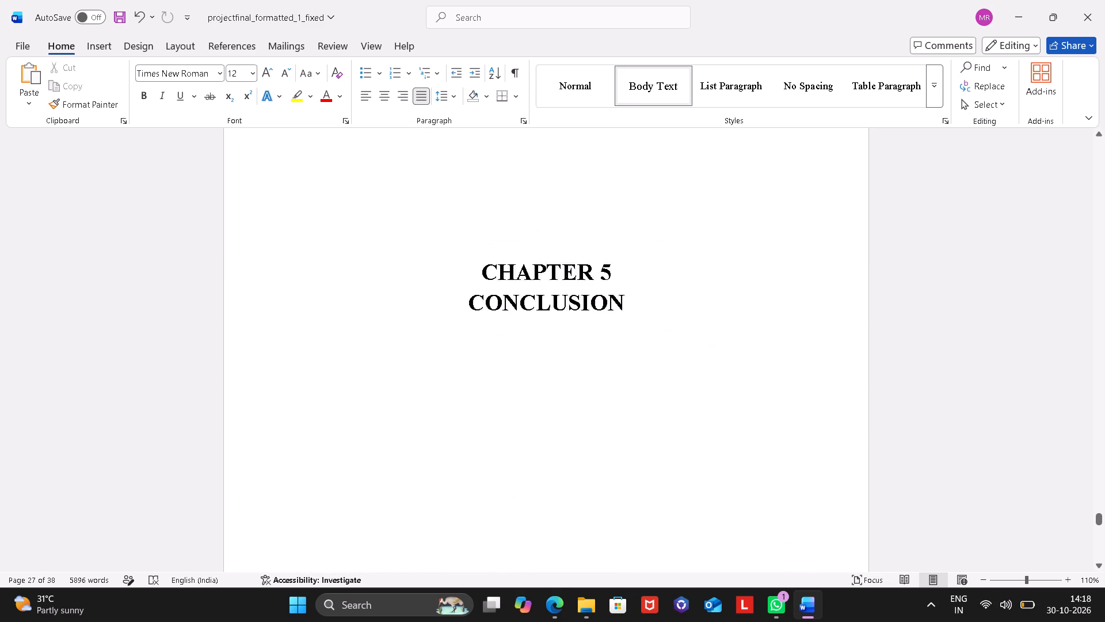
{"action": "scroll", "coordinate": [920, 254], "scroll_direction": "down", "scroll_amount": 7}
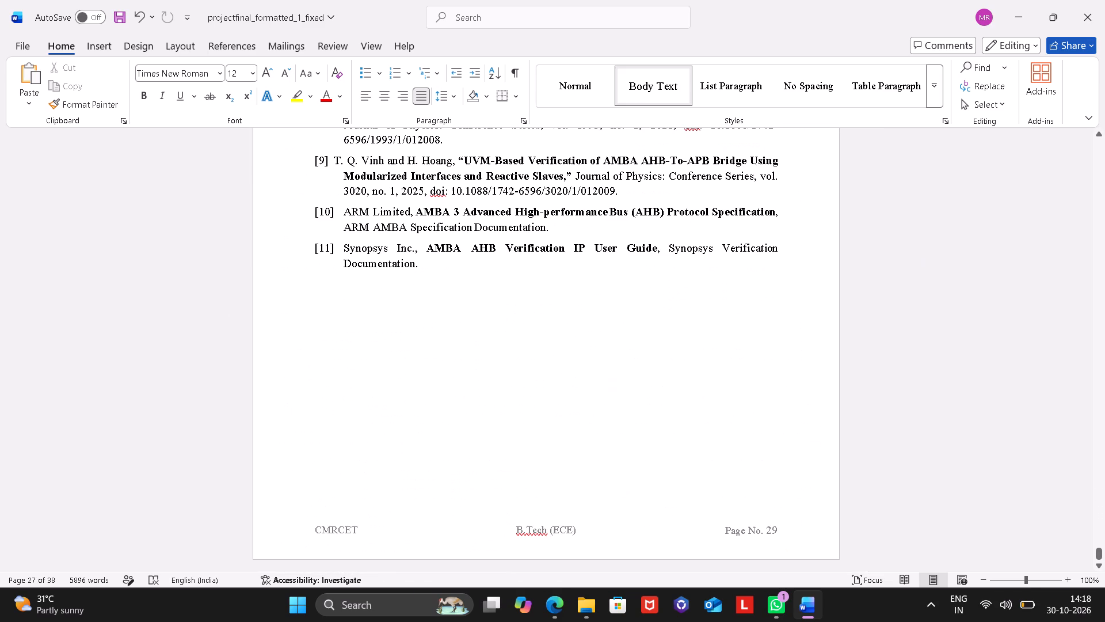
Save the report document.
{"action": "key", "text": "ctrl+s"}
{"action": "key", "text": "ctrl+s"}
{"action": "key", "text": "ctrl+s"}
{"action": "key", "text": "ctrl+s"}
{"action": "scroll", "coordinate": [920, 254], "scroll_direction": "down", "scroll_amount": 4}
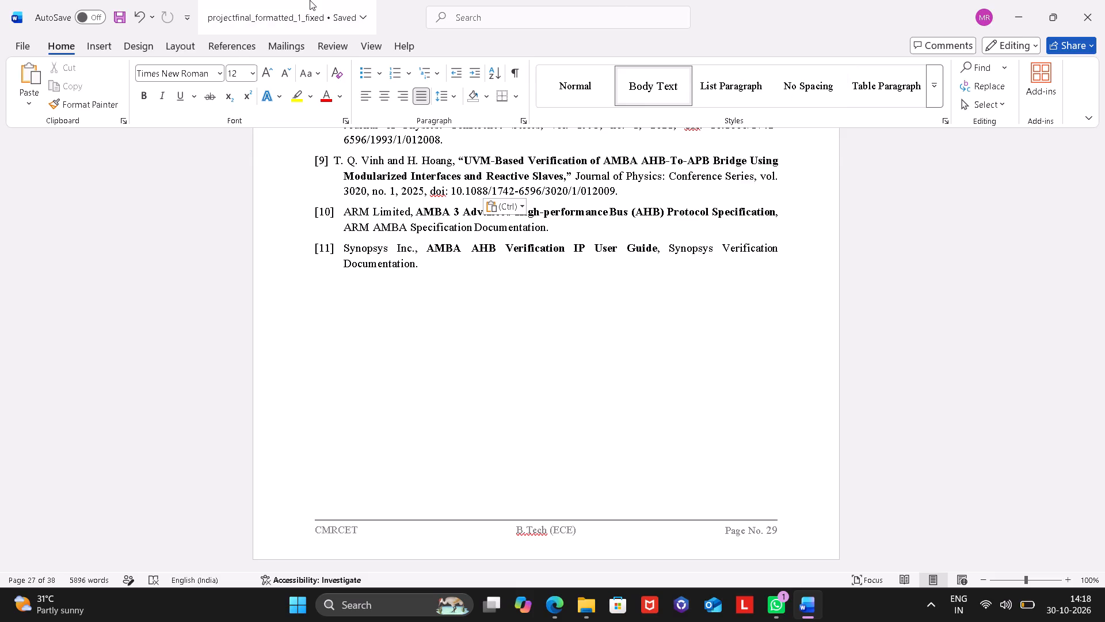
Turn on AutoSave by uploading the report to the personal OneDrive.
{"action": "left_click", "coordinate": [92, 14]}
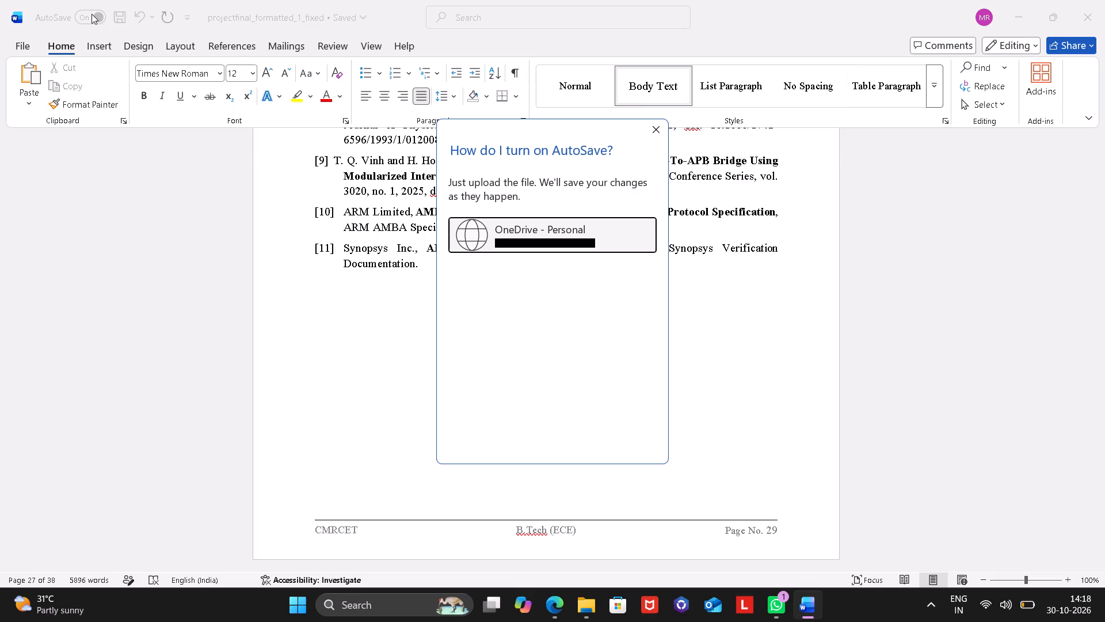
{"action": "left_click", "coordinate": [501, 236]}
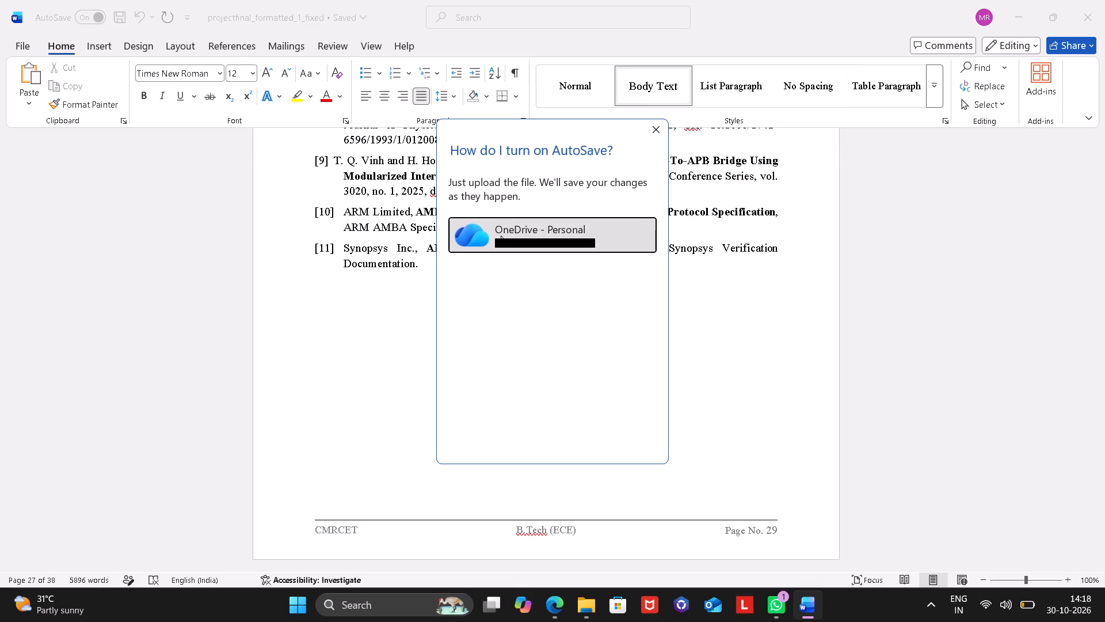
{"action": "left_click", "coordinate": [650, 130]}
{"action": "double_click", "coordinate": [599, 248]}
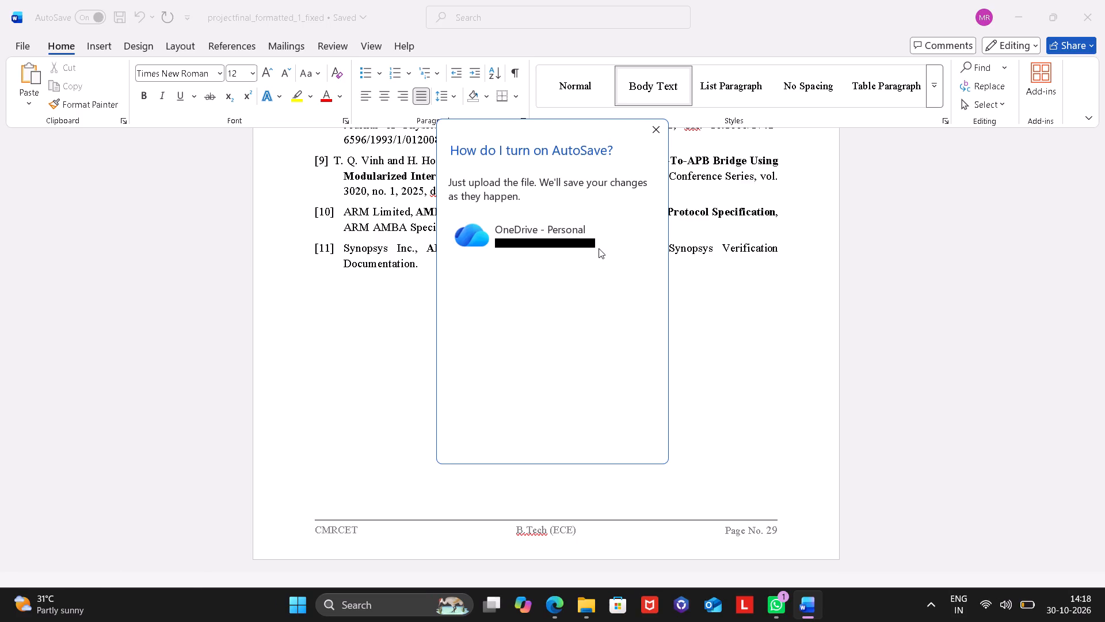
{"action": "left_click", "coordinate": [557, 240]}
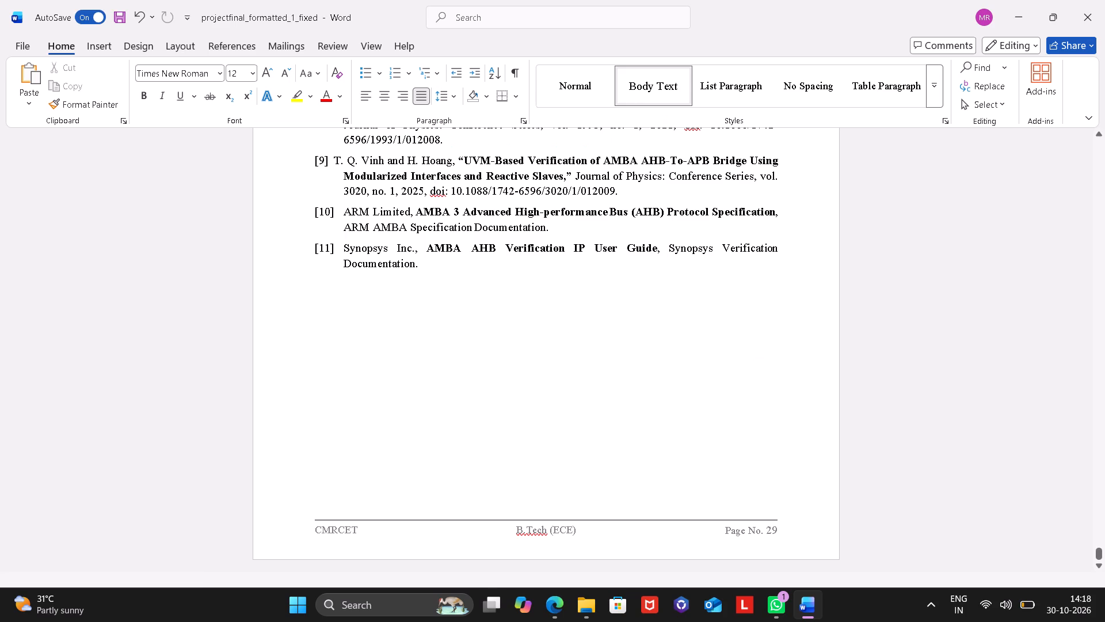
Check the pages backwards from the references through Chapters 5 and 4 to section 3.7.3.
{"action": "scroll", "coordinate": [755, 397], "scroll_direction": "up", "scroll_amount": 3}
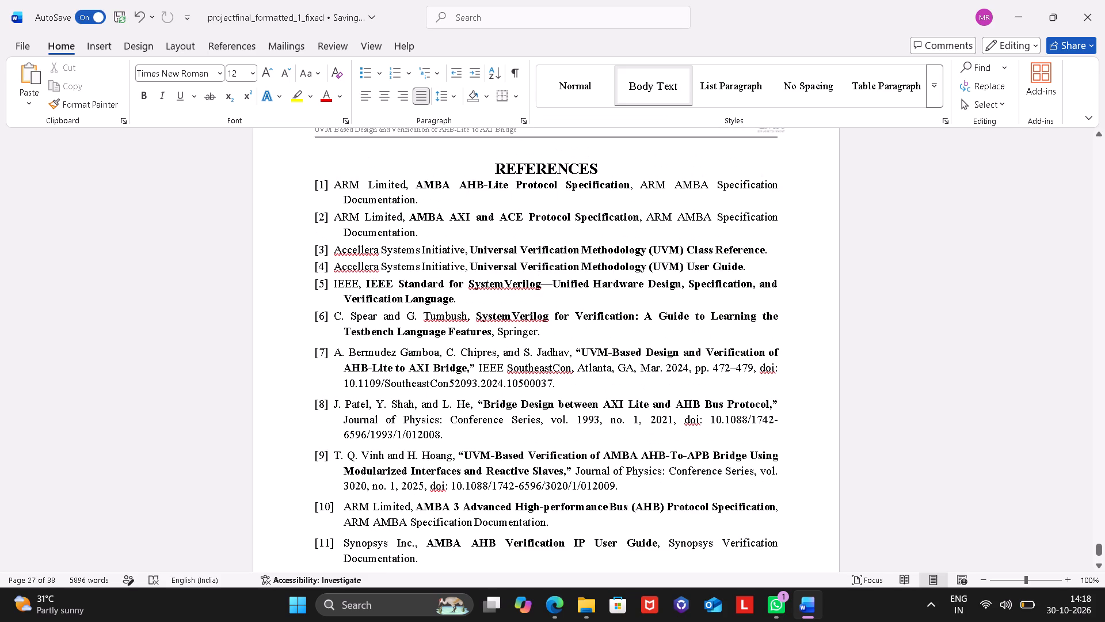
{"action": "scroll", "coordinate": [755, 397], "scroll_direction": "up", "scroll_amount": 6}
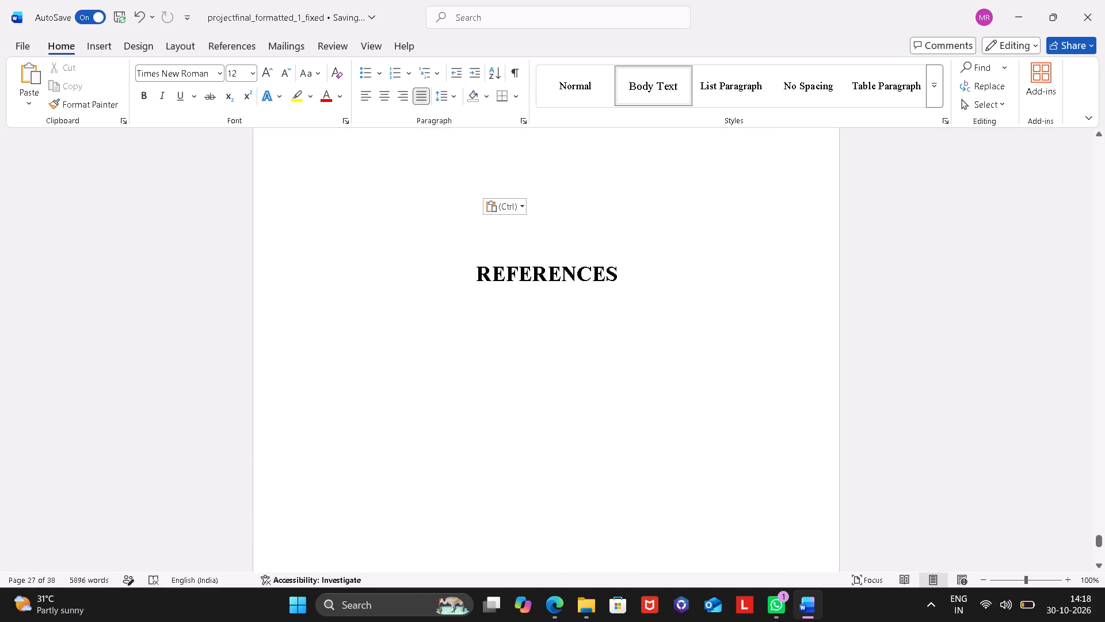
{"action": "scroll", "coordinate": [755, 397], "scroll_direction": "up", "scroll_amount": 6}
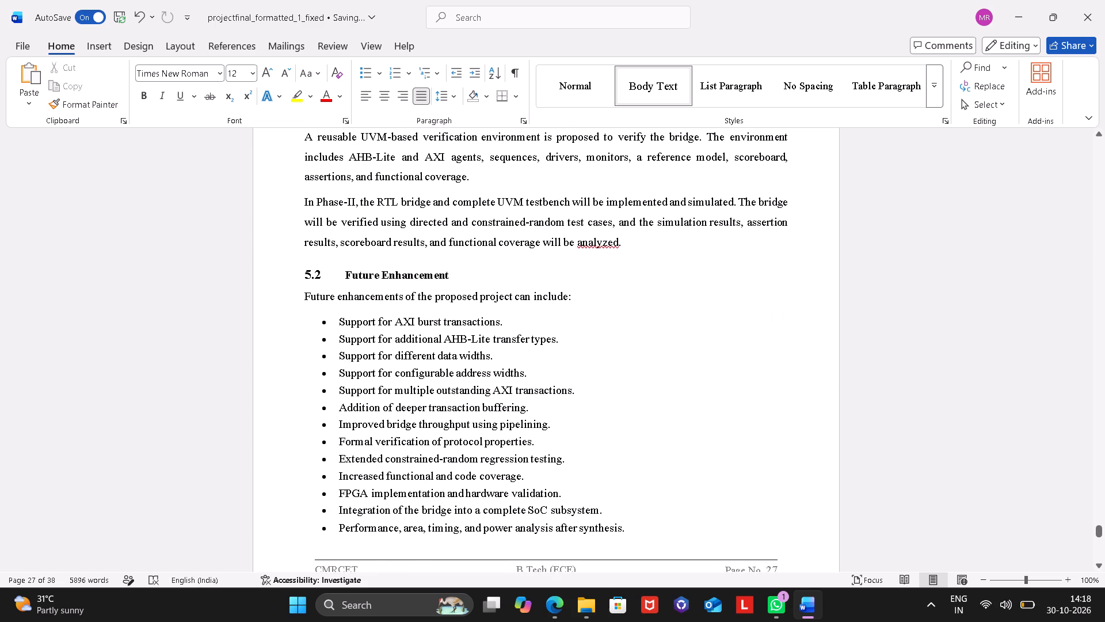
{"action": "scroll", "coordinate": [755, 397], "scroll_direction": "up", "scroll_amount": 6}
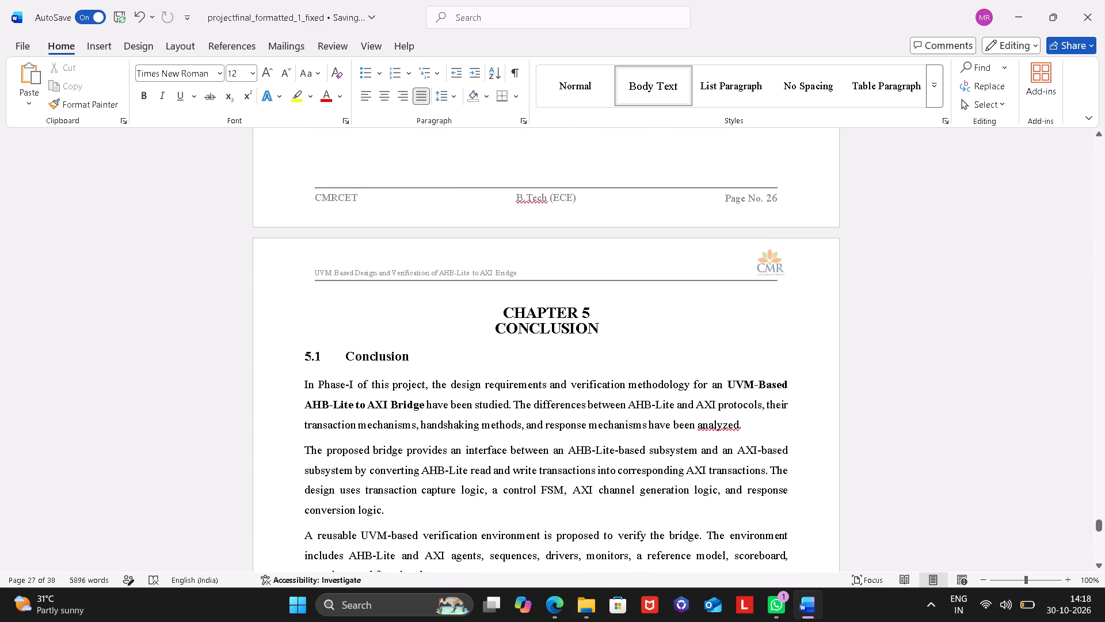
{"action": "scroll", "coordinate": [755, 397], "scroll_direction": "up", "scroll_amount": 7}
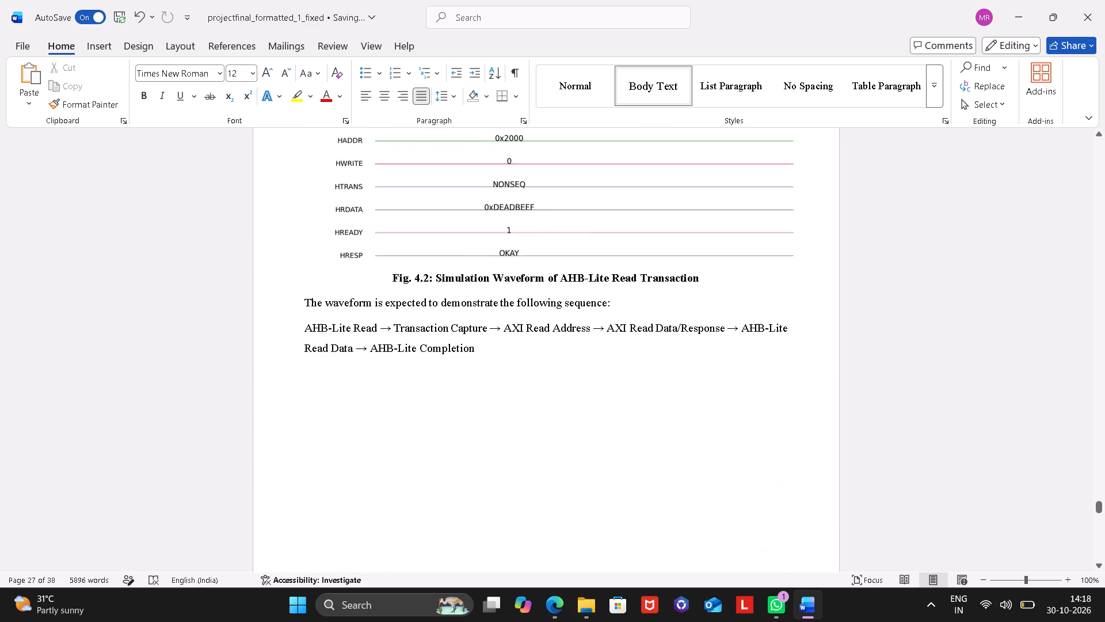
{"action": "scroll", "coordinate": [755, 397], "scroll_direction": "up", "scroll_amount": 6}
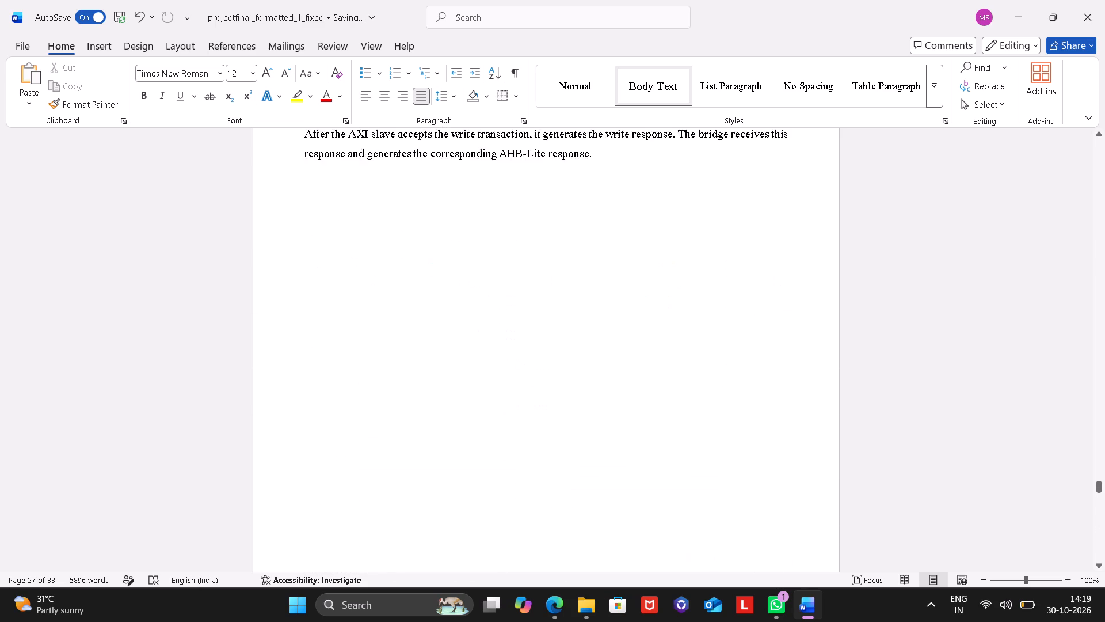
{"action": "scroll", "coordinate": [755, 397], "scroll_direction": "up", "scroll_amount": 5}
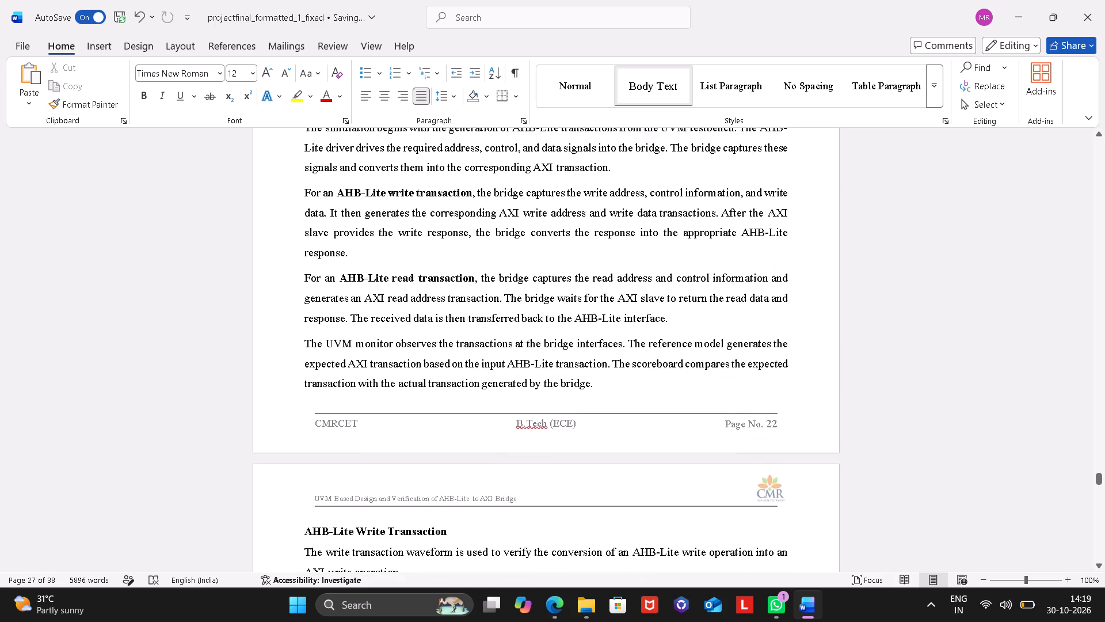
{"action": "scroll", "coordinate": [755, 397], "scroll_direction": "up", "scroll_amount": 5}
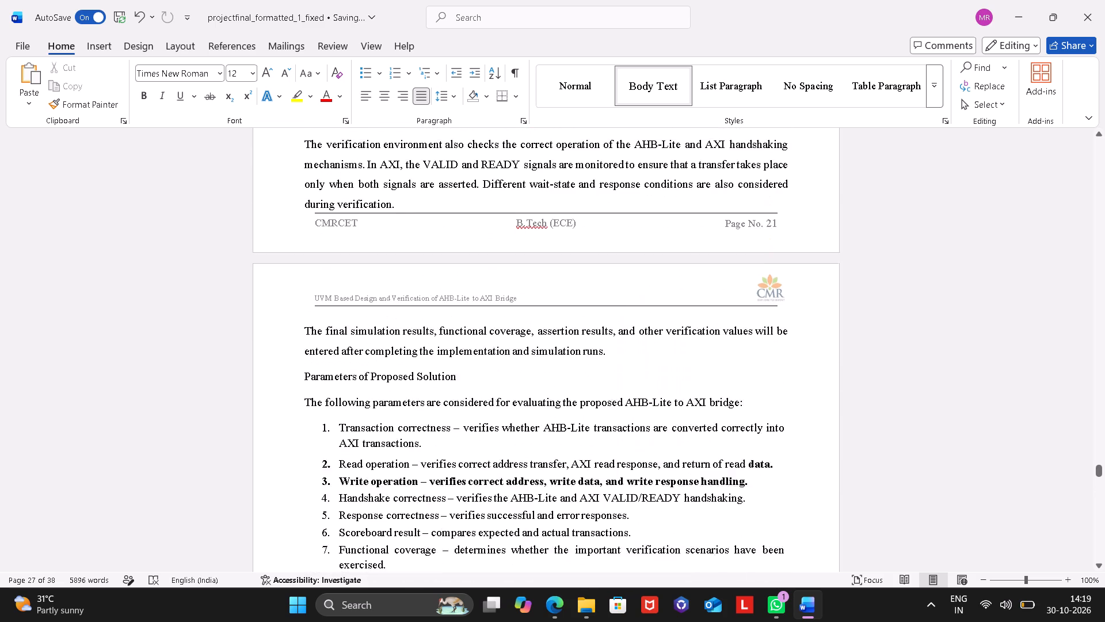
{"action": "scroll", "coordinate": [755, 397], "scroll_direction": "up", "scroll_amount": 3}
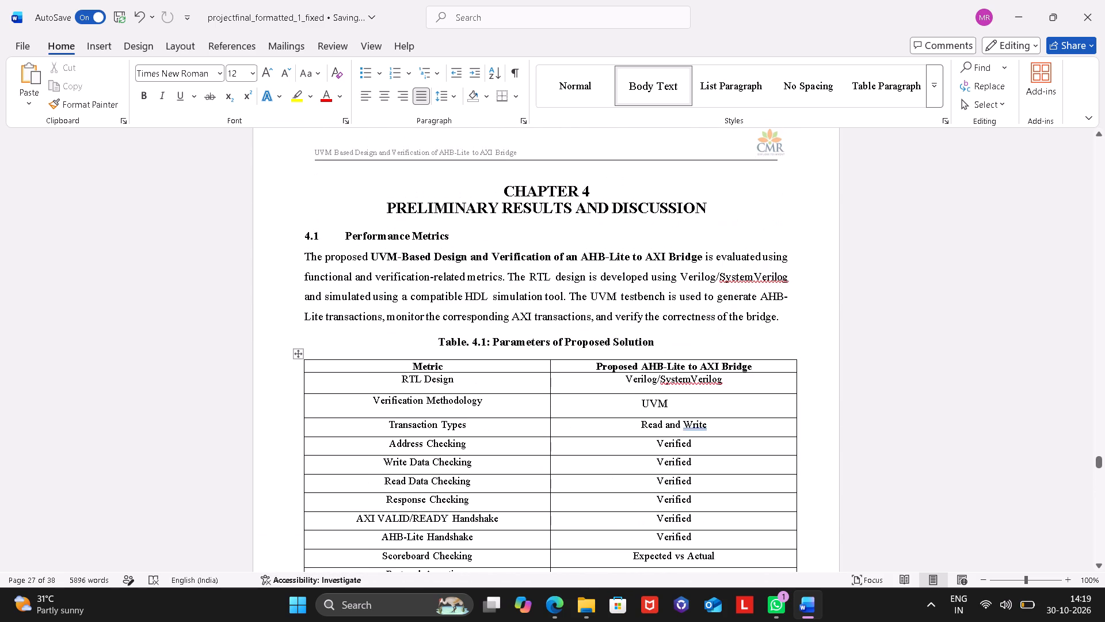
{"action": "scroll", "coordinate": [755, 397], "scroll_direction": "up", "scroll_amount": 4}
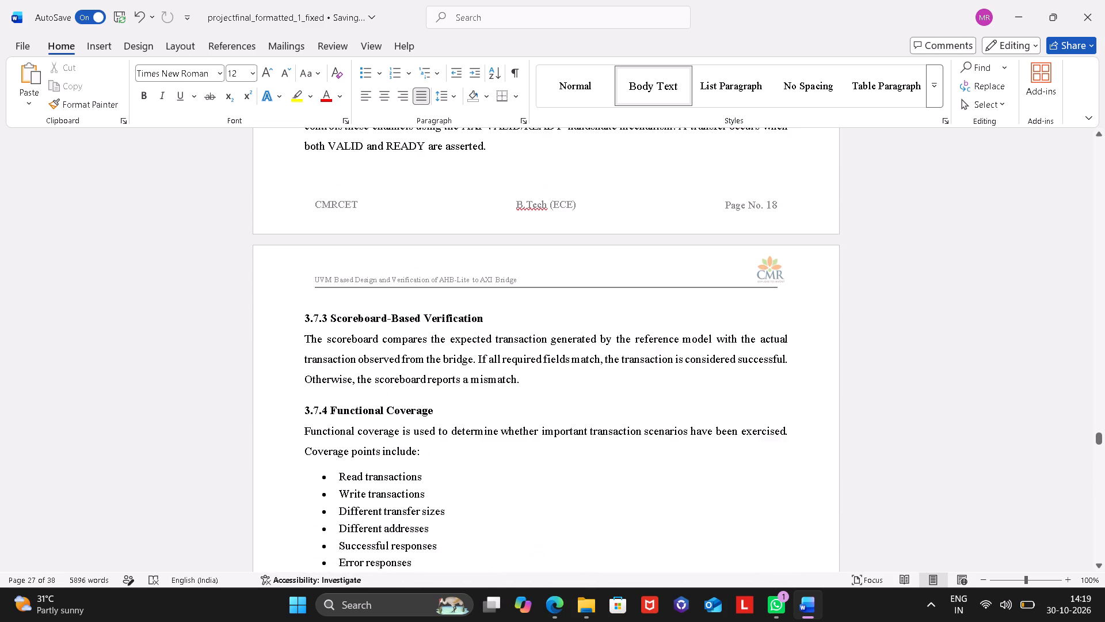
Renumber the Control FSM subheading under Algorithms / Methods Used as 3.7.1 and remove its indent.
{"action": "scroll", "coordinate": [755, 397], "scroll_direction": "up", "scroll_amount": 1}
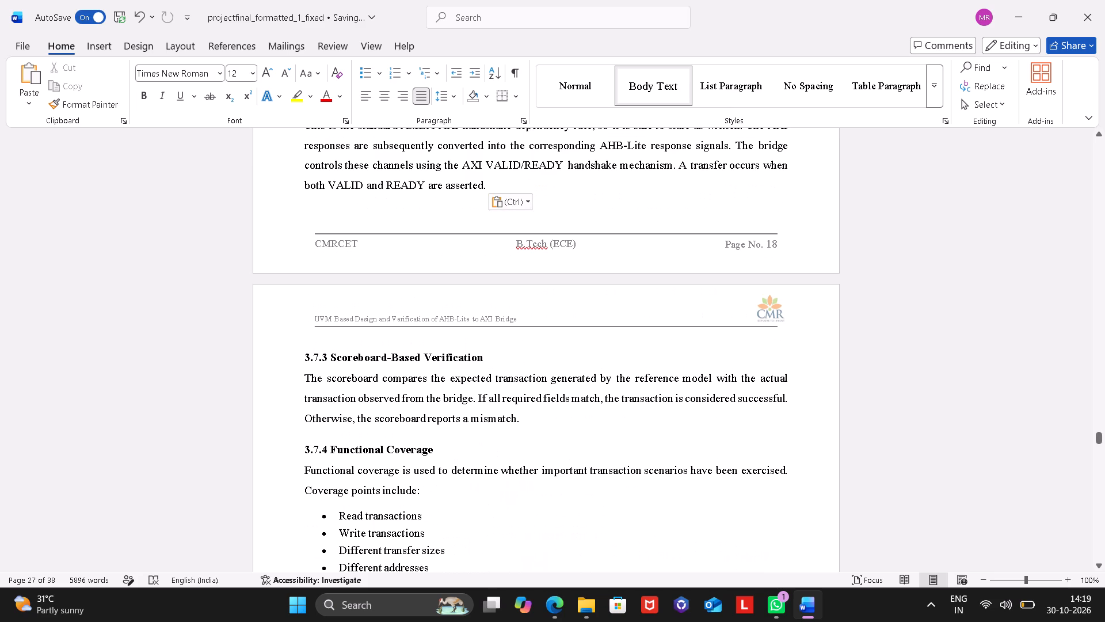
{"action": "scroll", "coordinate": [755, 397], "scroll_direction": "up", "scroll_amount": 4}
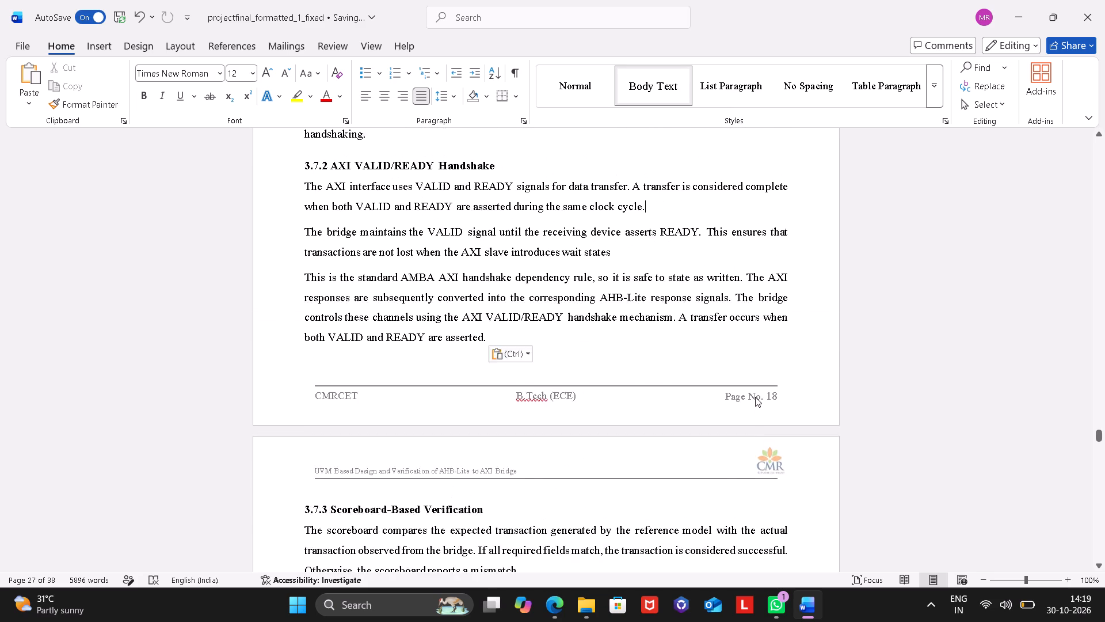
{"action": "scroll", "coordinate": [755, 397], "scroll_direction": "up", "scroll_amount": 2}
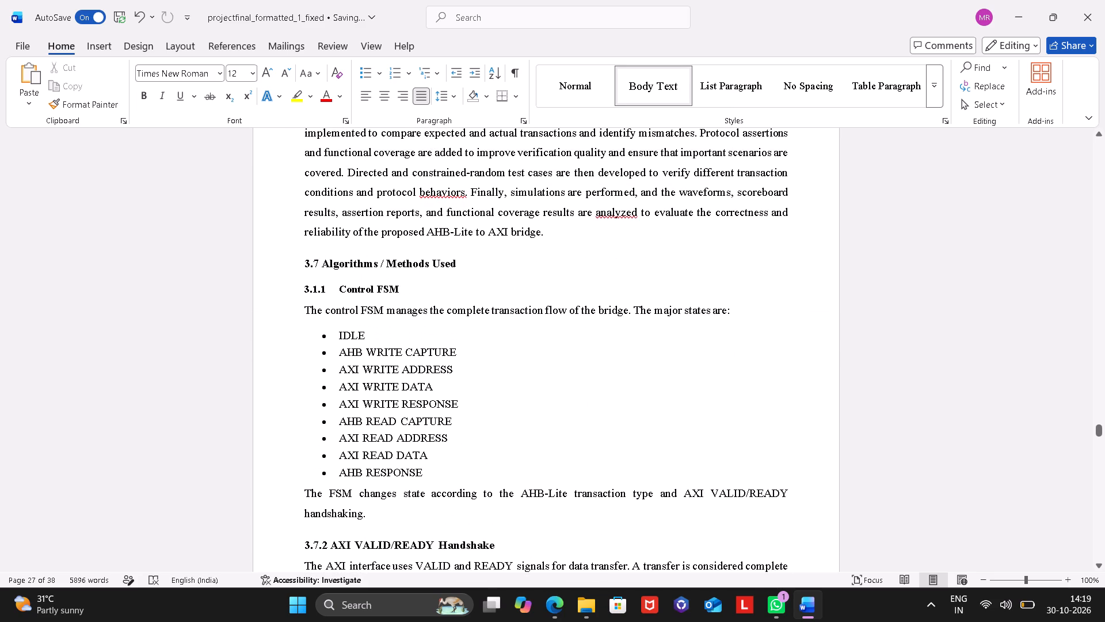
{"action": "scroll", "coordinate": [755, 397], "scroll_direction": "up", "scroll_amount": 1}
{"action": "scroll", "coordinate": [755, 397], "scroll_direction": "down", "scroll_amount": 1}
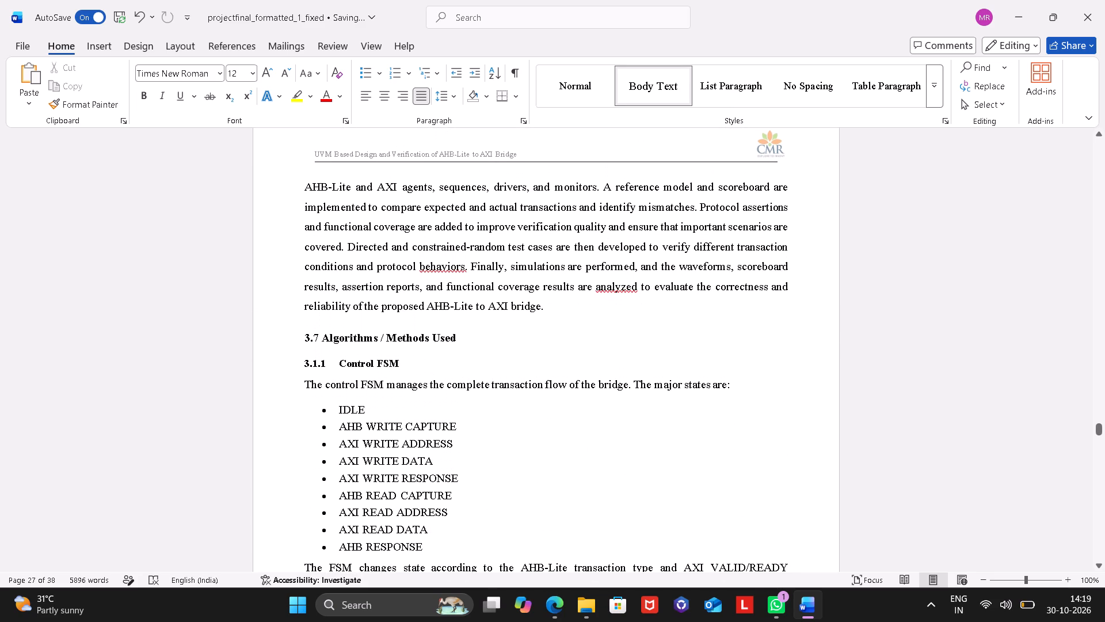
{"action": "scroll", "coordinate": [755, 397], "scroll_direction": "down", "scroll_amount": 2}
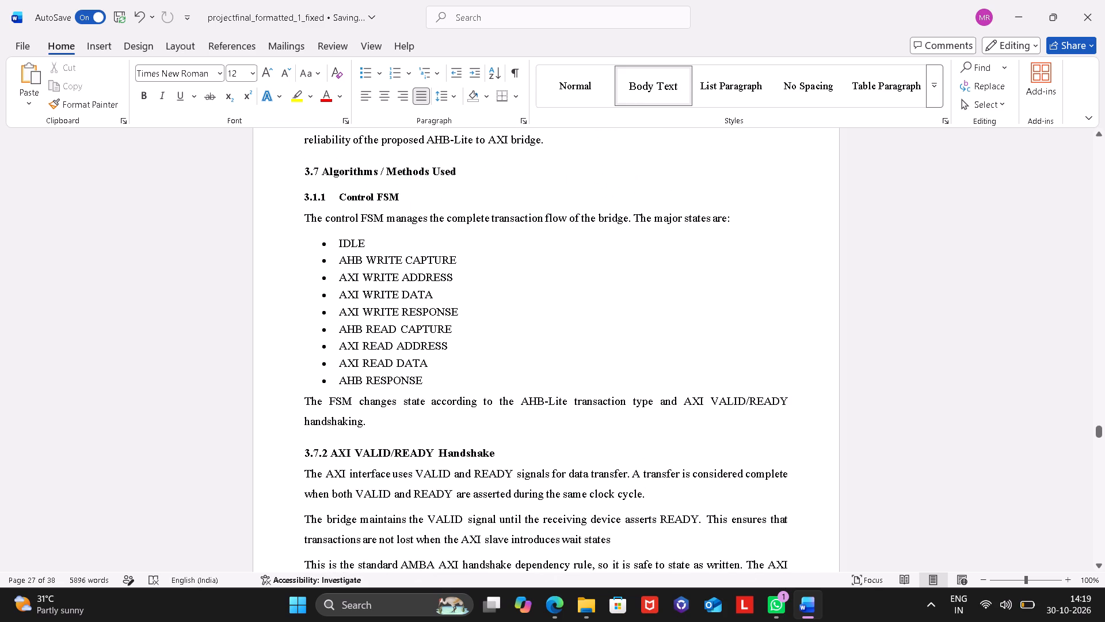
{"action": "scroll", "coordinate": [333, 346], "scroll_direction": "down", "scroll_amount": 4}
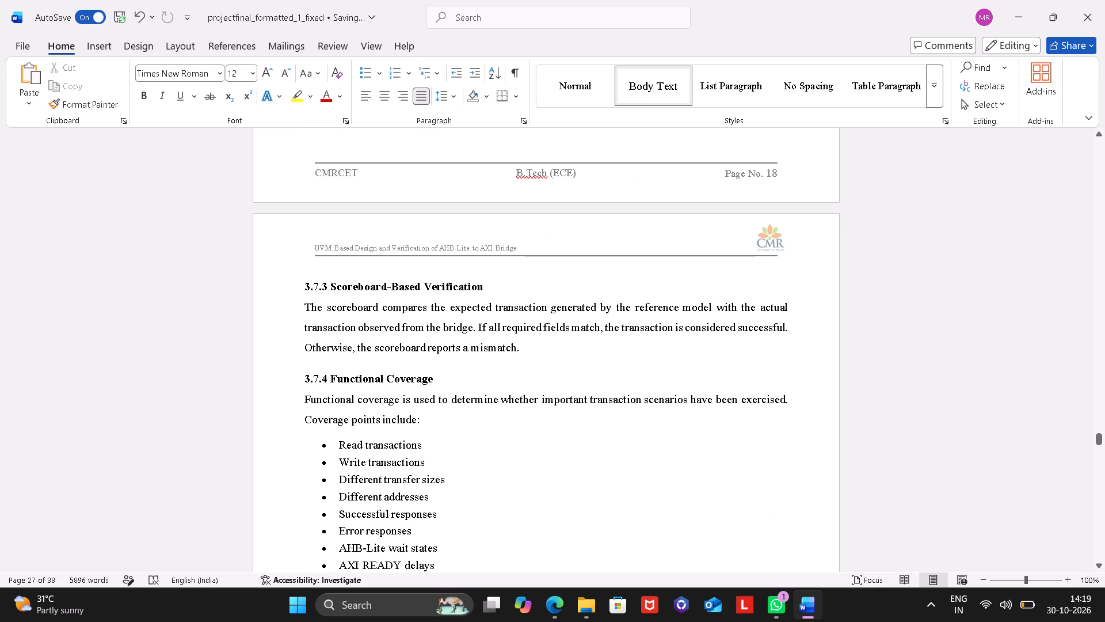
{"action": "scroll", "coordinate": [333, 346], "scroll_direction": "up", "scroll_amount": 3}
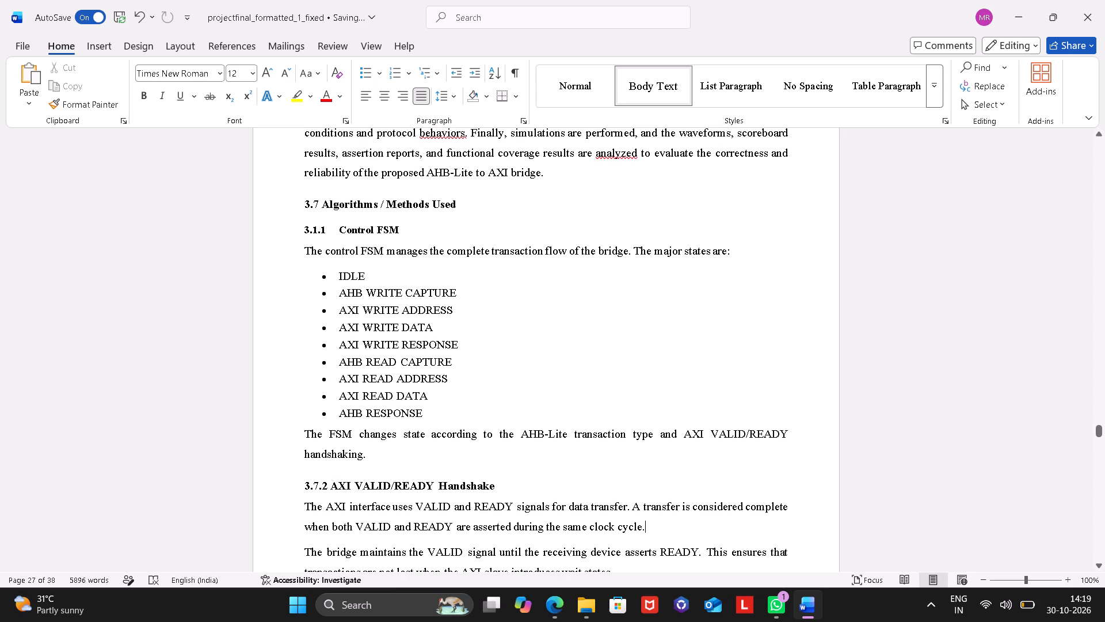
{"action": "double_click", "coordinate": [315, 232]}
{"action": "type", "text": "3."}
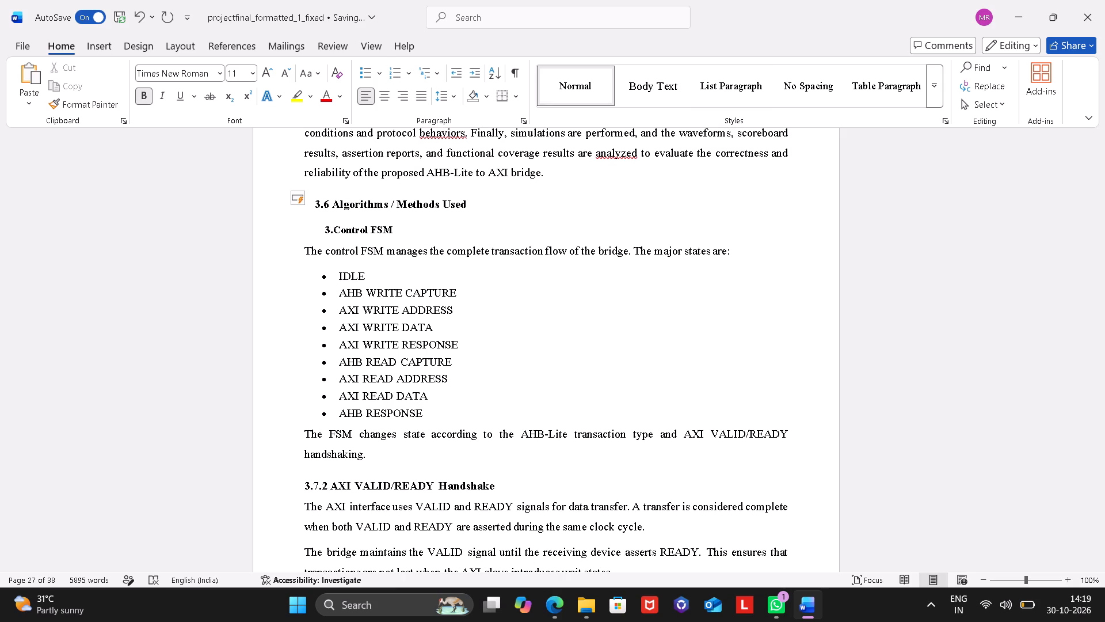
{"action": "type", "text": "7.1"}
{"action": "key", "text": "space"}
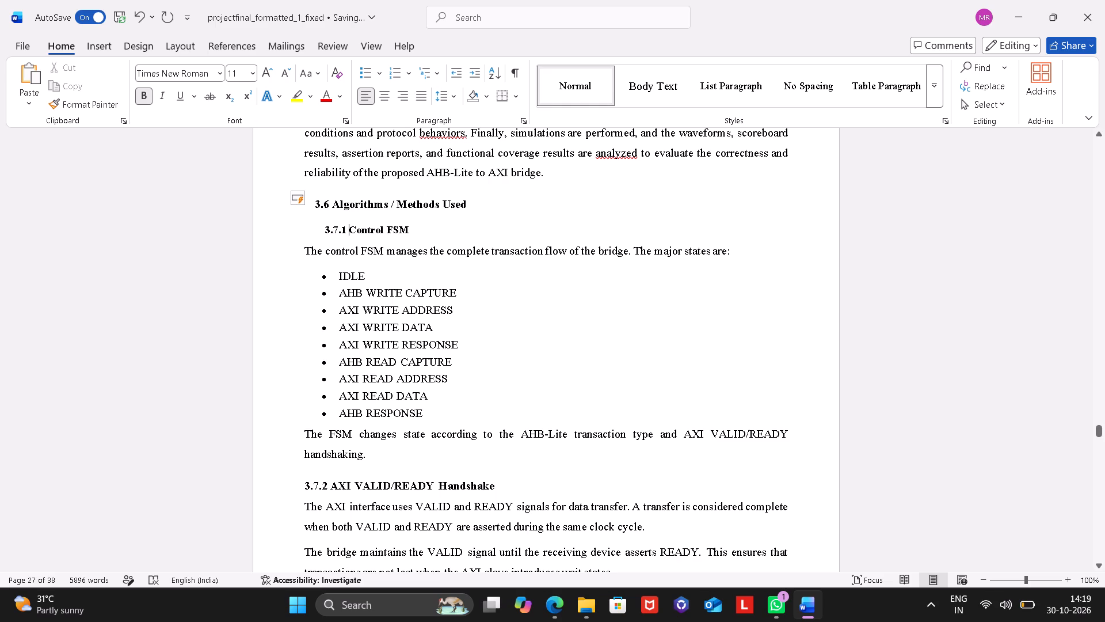
{"action": "left_click", "coordinate": [319, 233]}
{"action": "key", "text": "BackSpace"}
{"action": "left_click", "coordinate": [456, 241]}
{"action": "left_click", "coordinate": [527, 466]}
Check the Chapter 3 page layout backwards from the Algorithms / Methods Used section to the start of section 3.4.
{"action": "scroll", "coordinate": [527, 466], "scroll_direction": "up", "scroll_amount": 2}
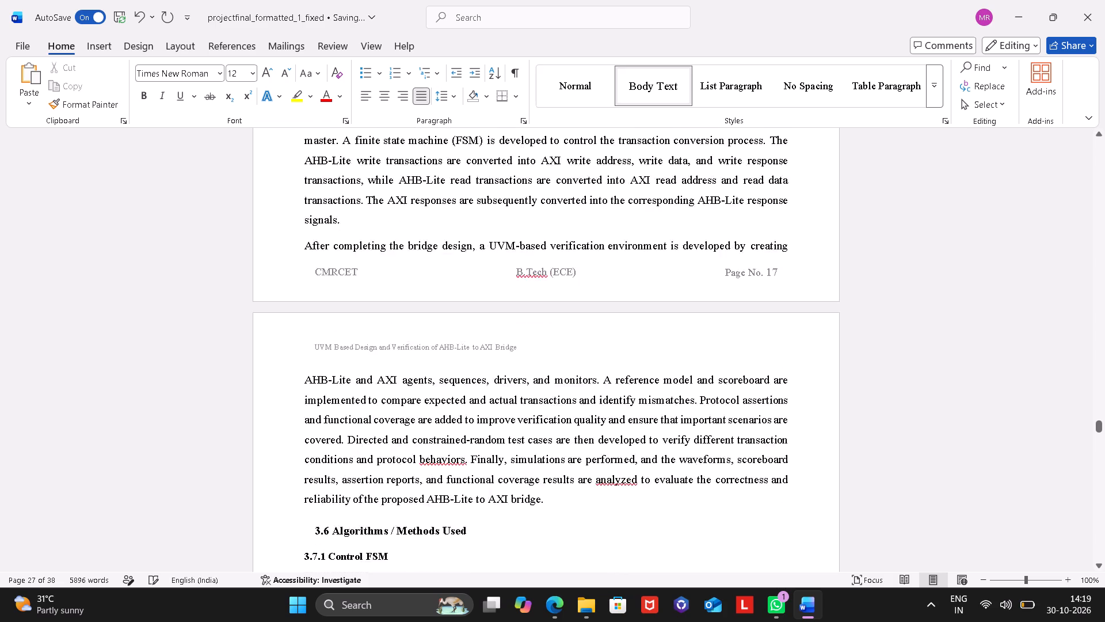
{"action": "scroll", "coordinate": [527, 466], "scroll_direction": "up", "scroll_amount": 5}
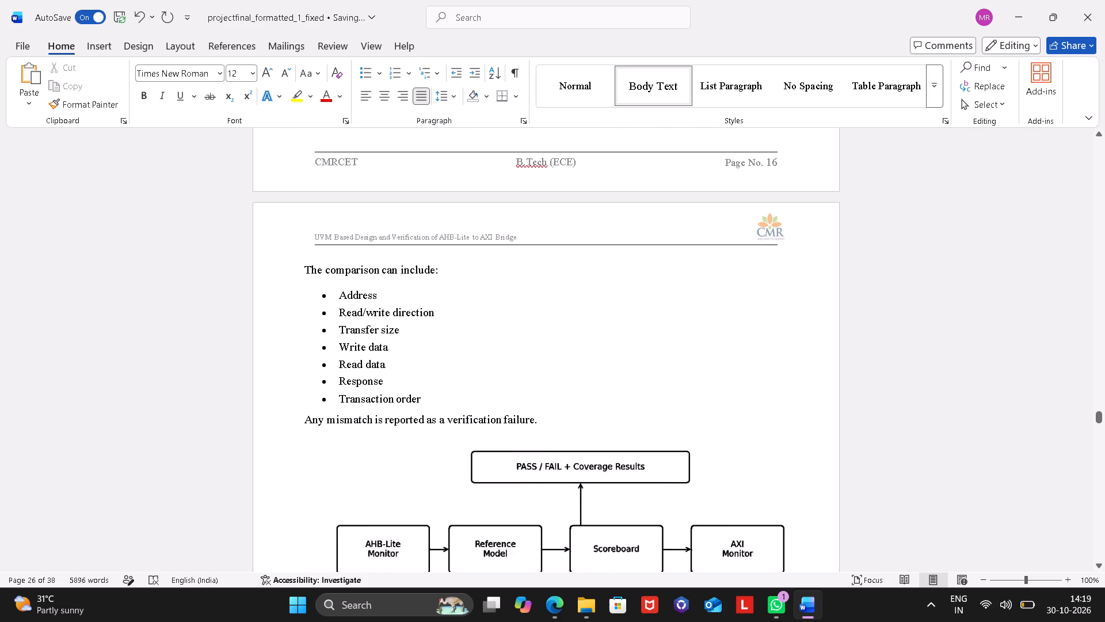
{"action": "scroll", "coordinate": [527, 466], "scroll_direction": "up", "scroll_amount": 2}
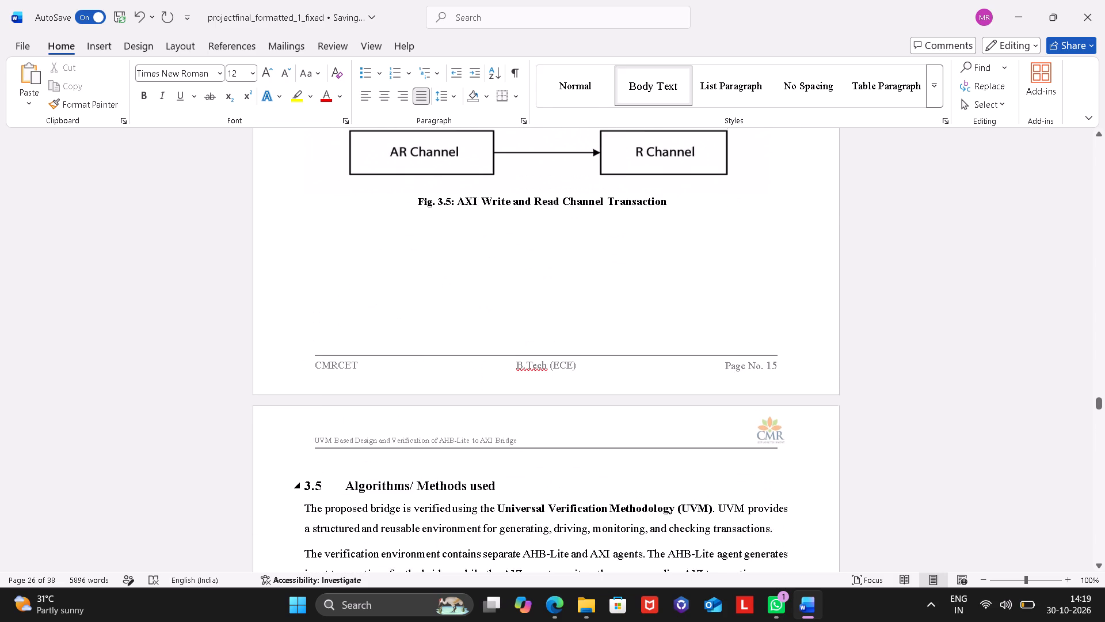
{"action": "scroll", "coordinate": [527, 466], "scroll_direction": "up", "scroll_amount": 5}
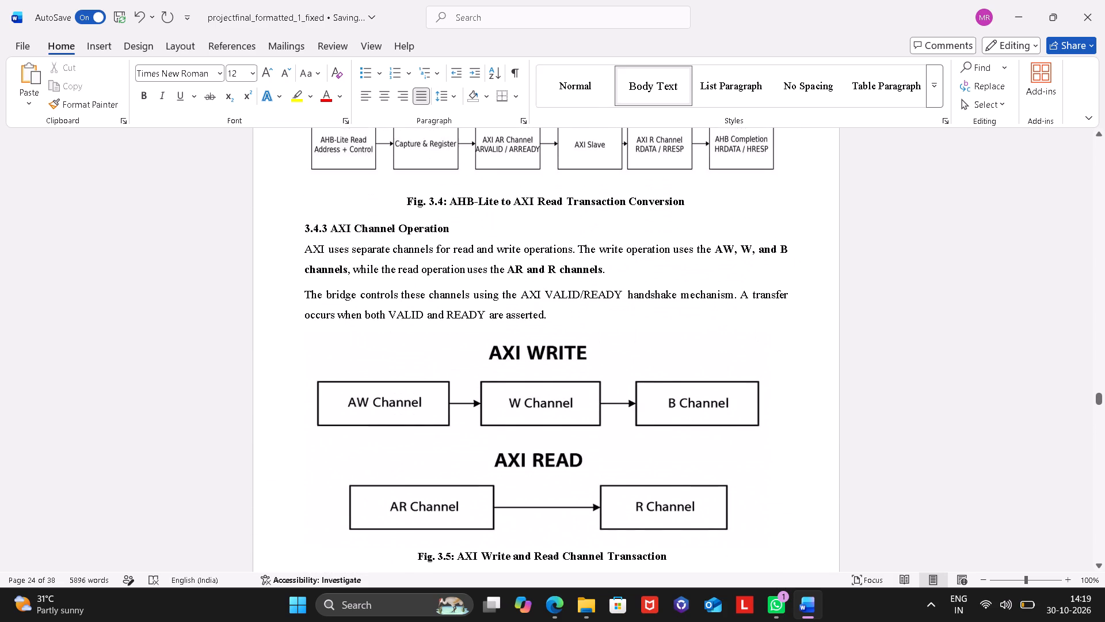
{"action": "scroll", "coordinate": [527, 466], "scroll_direction": "up", "scroll_amount": 4}
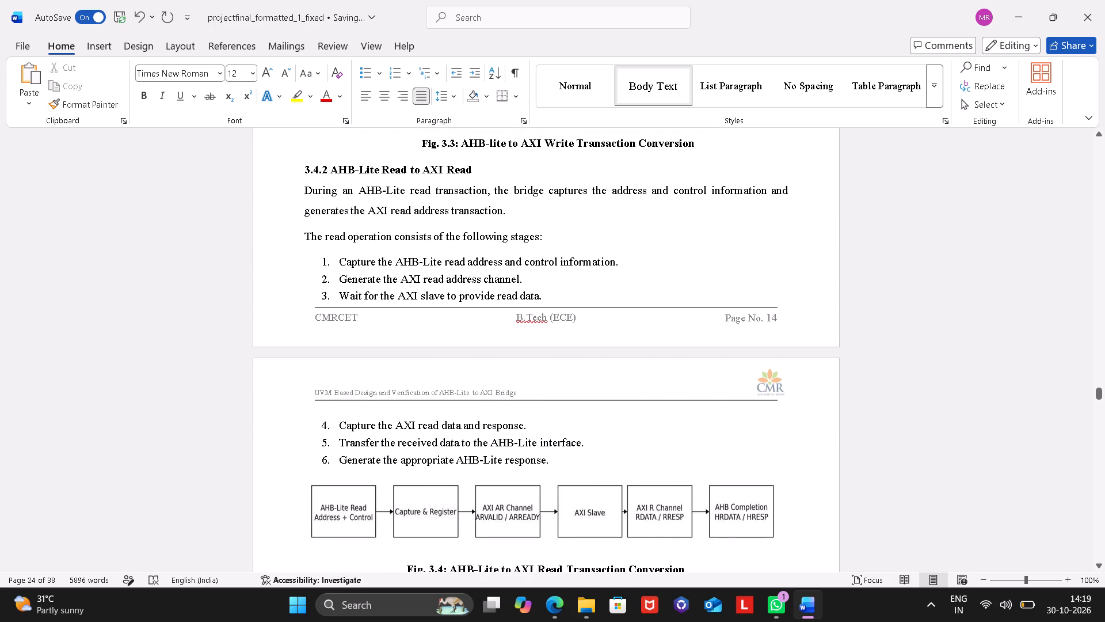
{"action": "scroll", "coordinate": [527, 466], "scroll_direction": "up", "scroll_amount": 3}
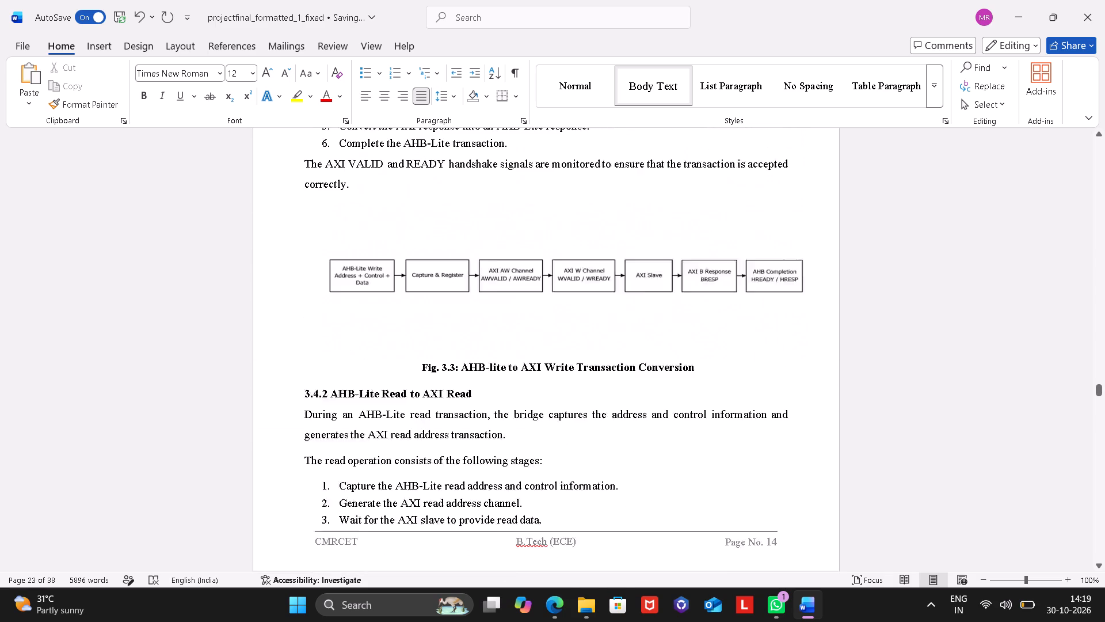
{"action": "scroll", "coordinate": [527, 466], "scroll_direction": "up", "scroll_amount": 2}
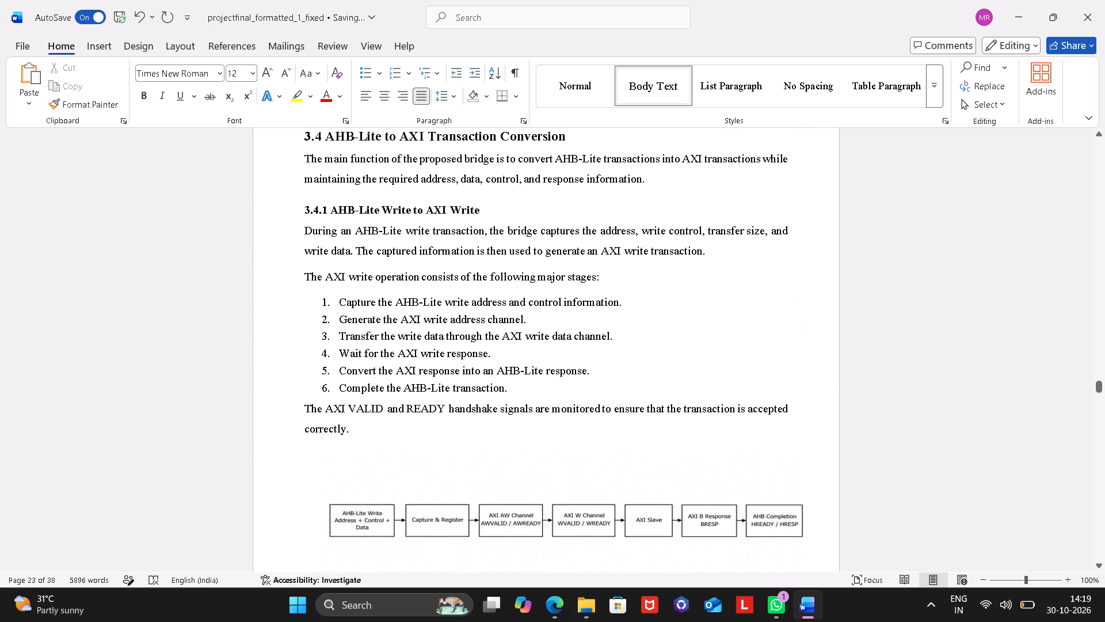
{"action": "scroll", "coordinate": [527, 466], "scroll_direction": "up", "scroll_amount": 2}
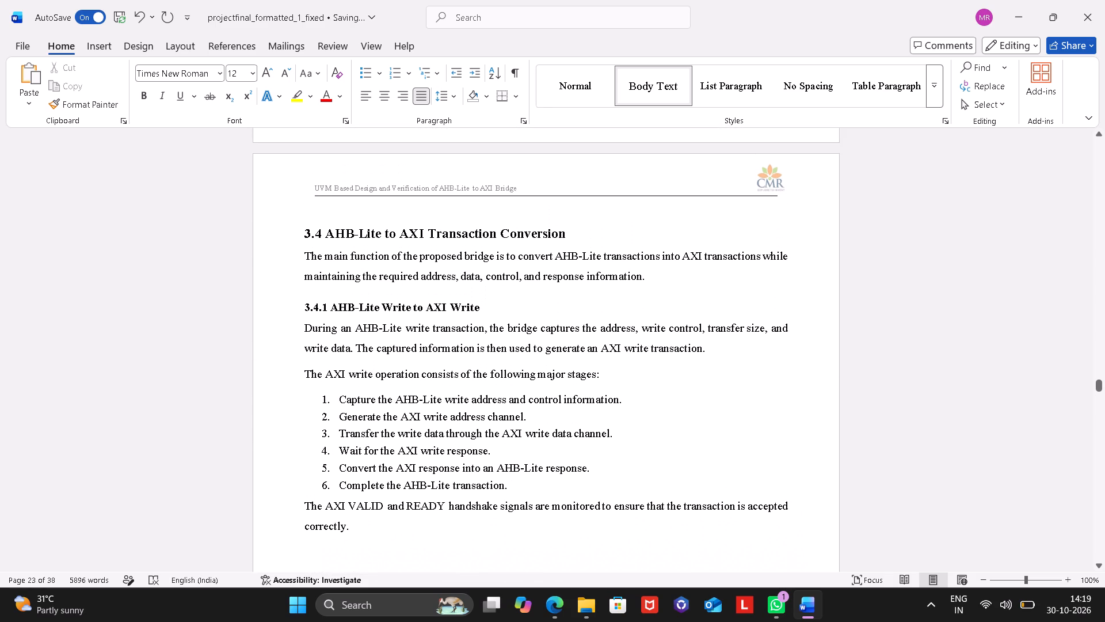
{"action": "scroll", "coordinate": [527, 466], "scroll_direction": "up", "scroll_amount": 2}
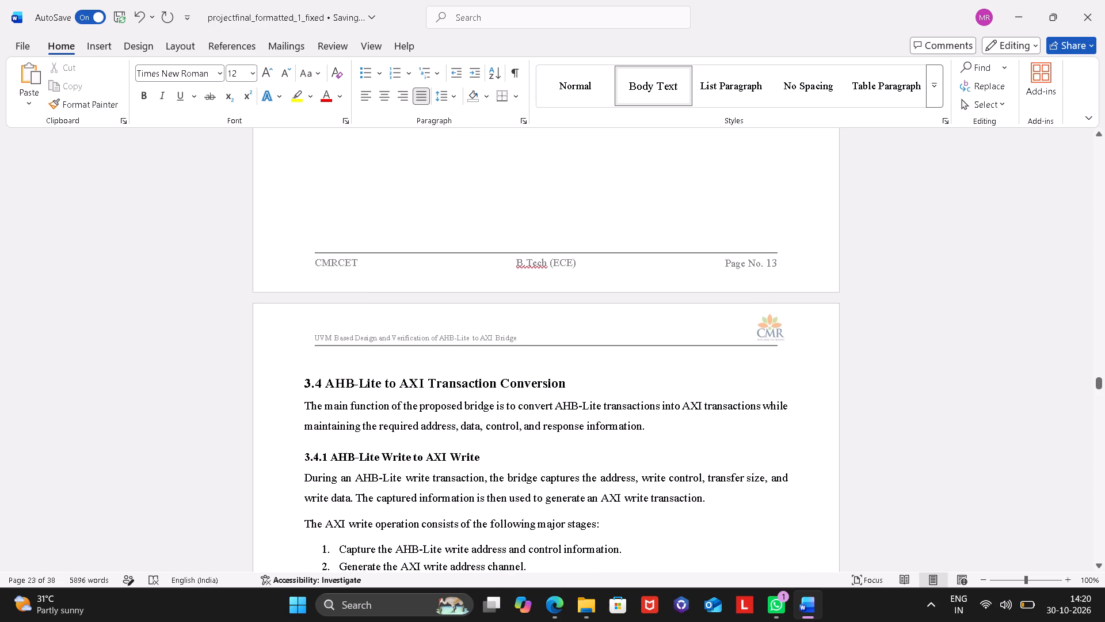
{"action": "scroll", "coordinate": [527, 466], "scroll_direction": "up", "scroll_amount": 1}
Check the Chapter 3 page layout and heading numbers backwards from section 3.4.1 to the chapter's Introduction.
{"action": "left_click", "coordinate": [527, 466]}
{"action": "scroll", "coordinate": [527, 466], "scroll_direction": "up", "scroll_amount": 2}
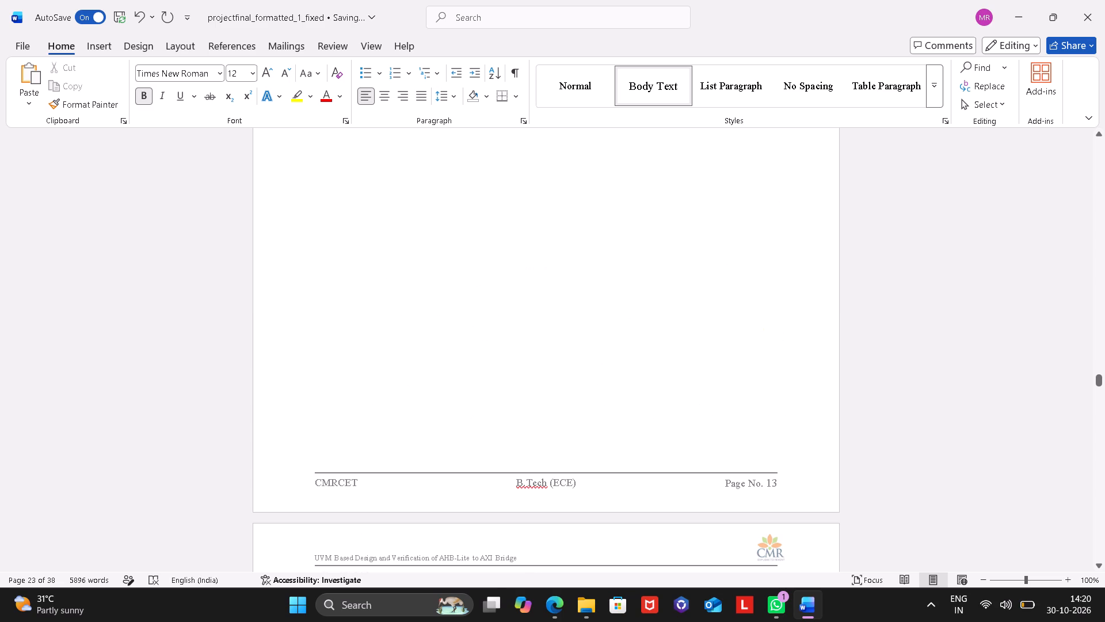
{"action": "scroll", "coordinate": [527, 466], "scroll_direction": "up", "scroll_amount": 2}
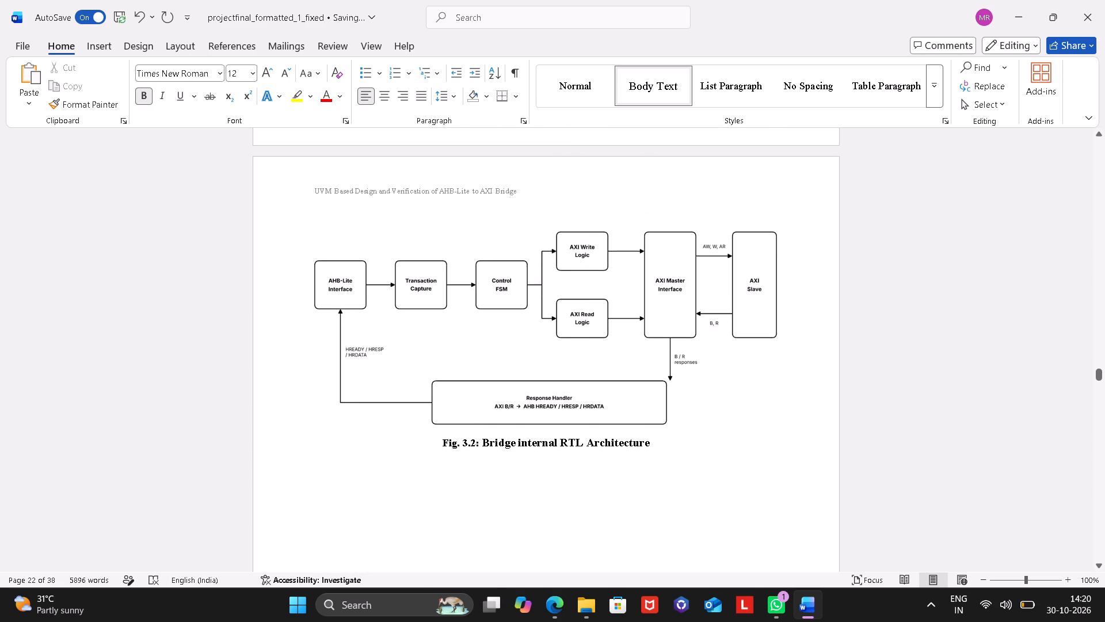
{"action": "scroll", "coordinate": [527, 466], "scroll_direction": "up", "scroll_amount": 2}
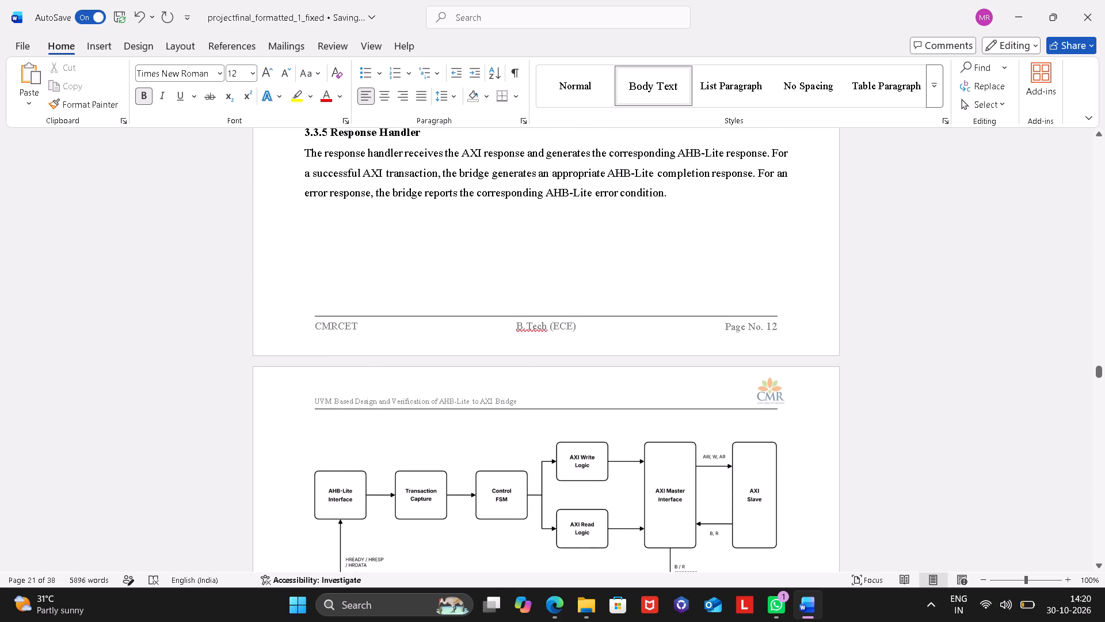
{"action": "scroll", "coordinate": [489, 300], "scroll_direction": "up", "scroll_amount": 4}
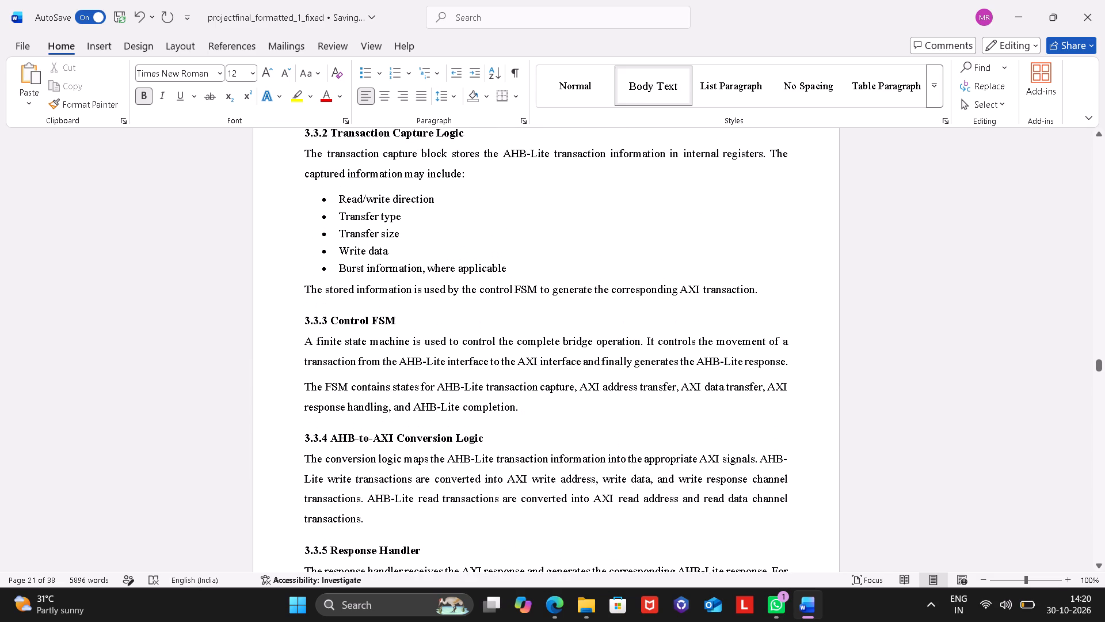
{"action": "scroll", "coordinate": [489, 300], "scroll_direction": "up", "scroll_amount": 3}
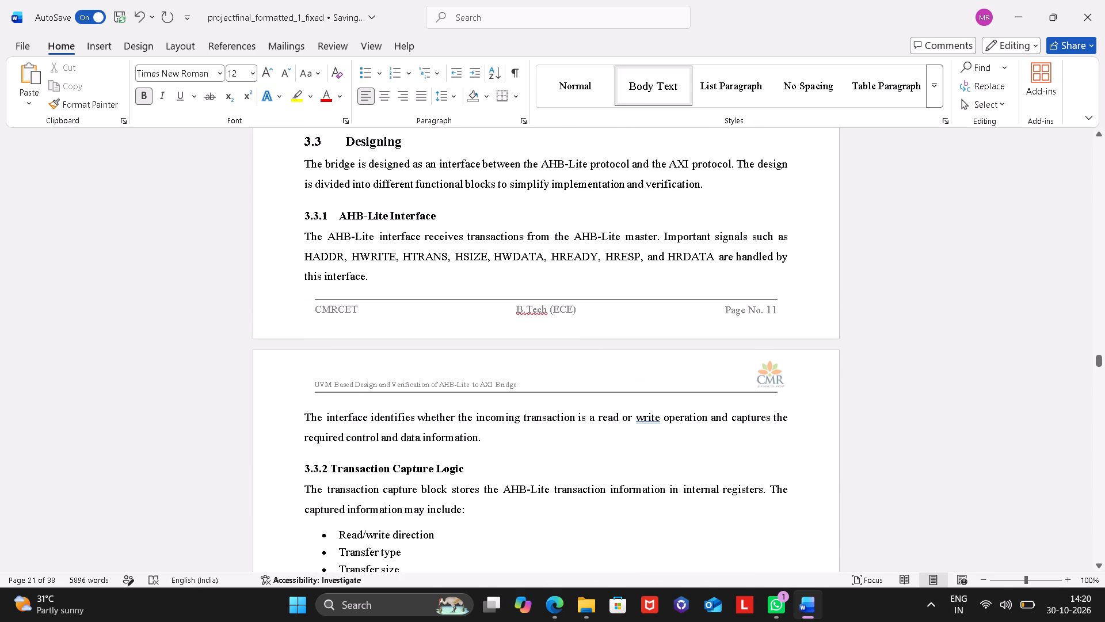
{"action": "scroll", "coordinate": [489, 300], "scroll_direction": "up", "scroll_amount": 4}
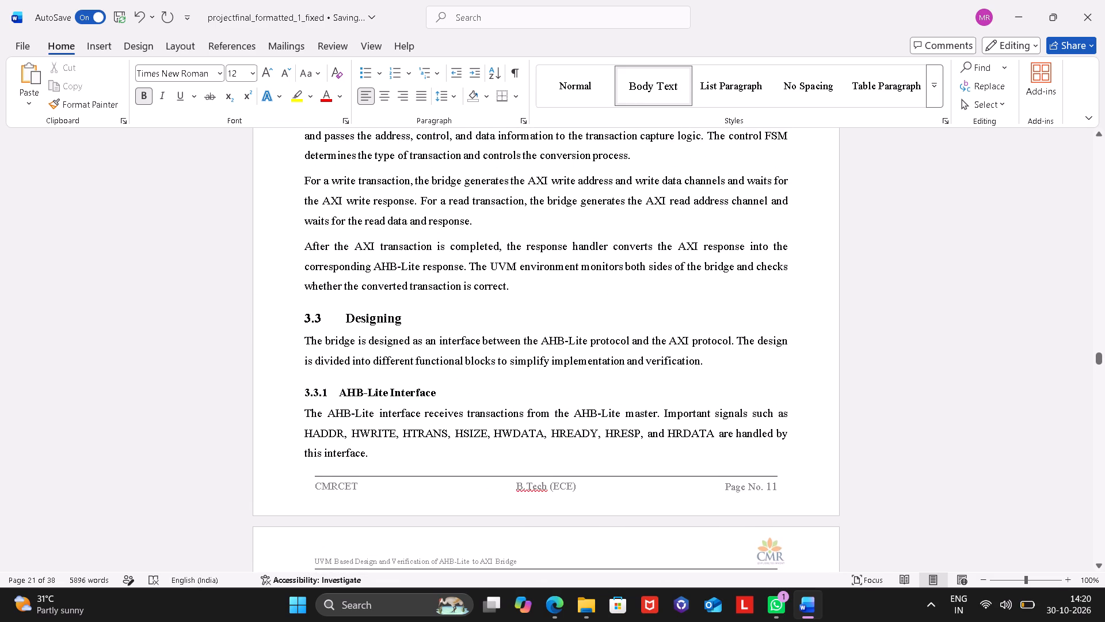
{"action": "scroll", "coordinate": [489, 300], "scroll_direction": "up", "scroll_amount": 2}
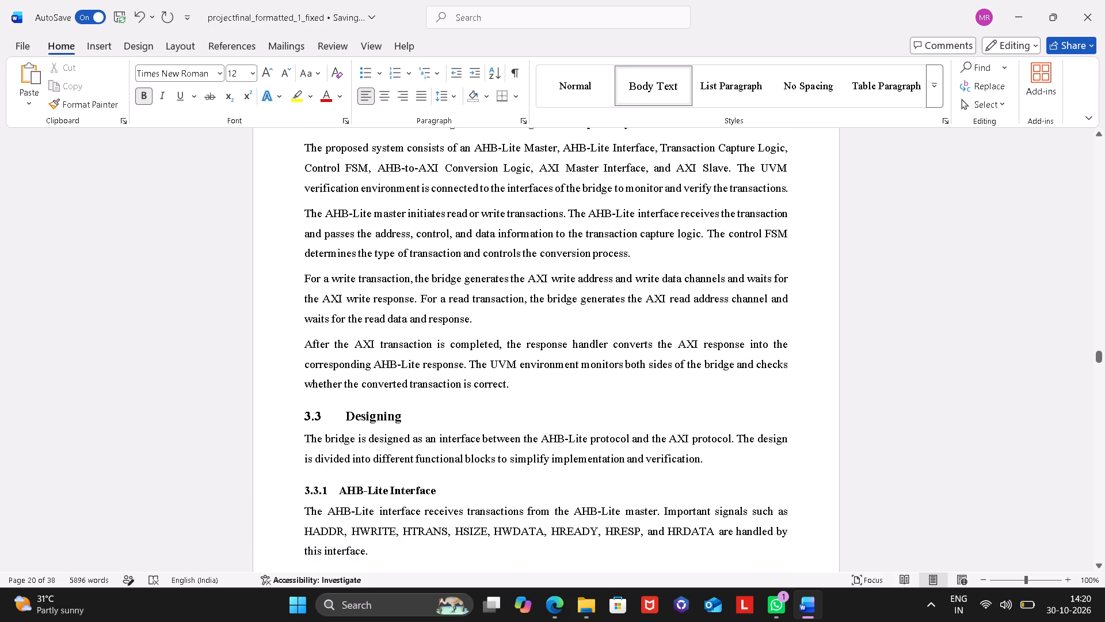
{"action": "scroll", "coordinate": [489, 300], "scroll_direction": "up", "scroll_amount": 1}
{"action": "scroll", "coordinate": [489, 300], "scroll_direction": "down", "scroll_amount": 1}
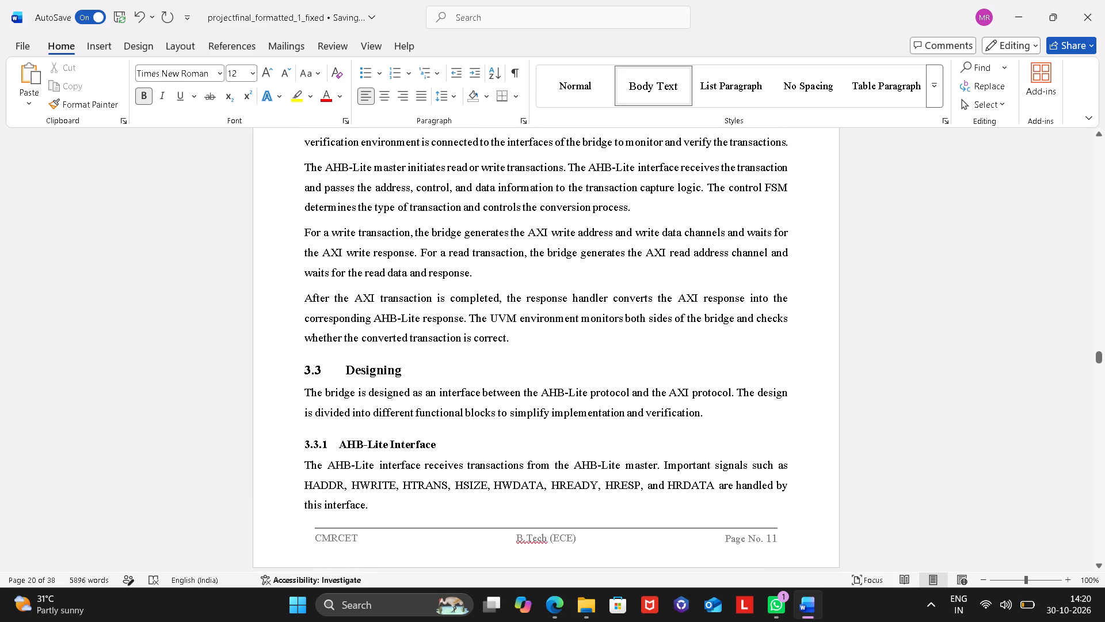
{"action": "scroll", "coordinate": [489, 300], "scroll_direction": "down", "scroll_amount": 4}
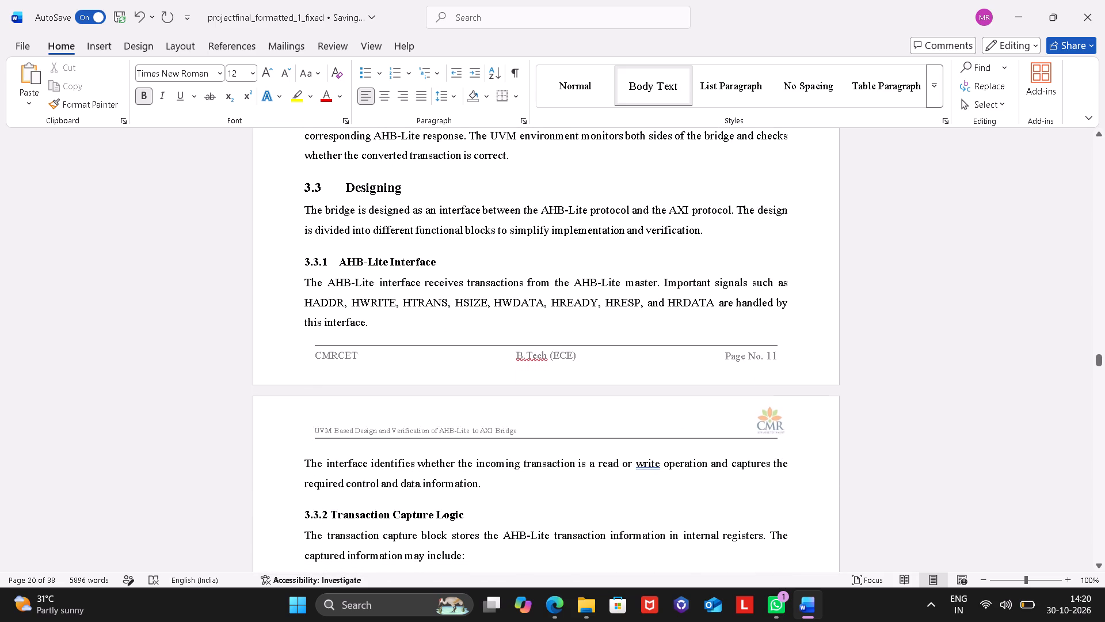
{"action": "scroll", "coordinate": [489, 300], "scroll_direction": "down", "scroll_amount": 1}
{"action": "scroll", "coordinate": [489, 300], "scroll_direction": "up", "scroll_amount": 1}
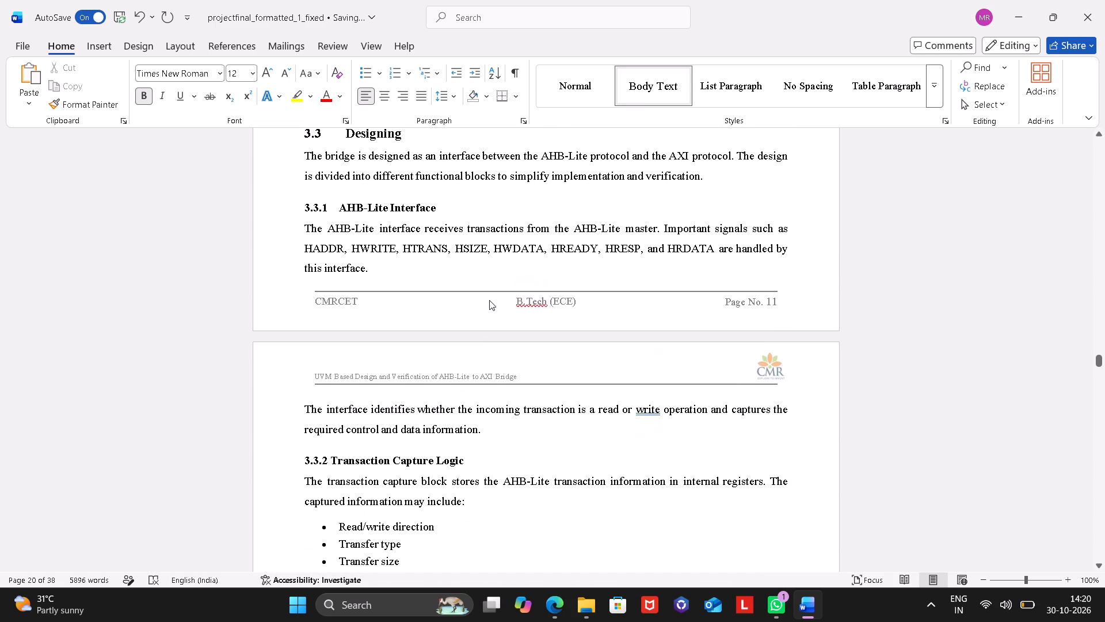
{"action": "scroll", "coordinate": [489, 300], "scroll_direction": "up", "scroll_amount": 6}
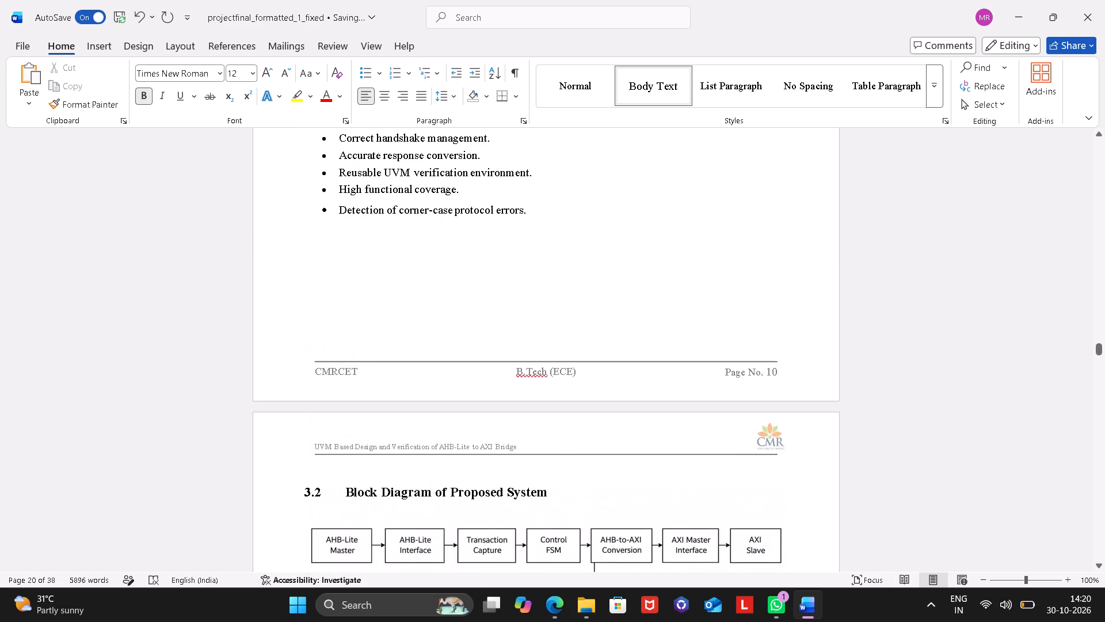
{"action": "scroll", "coordinate": [489, 300], "scroll_direction": "up", "scroll_amount": 2}
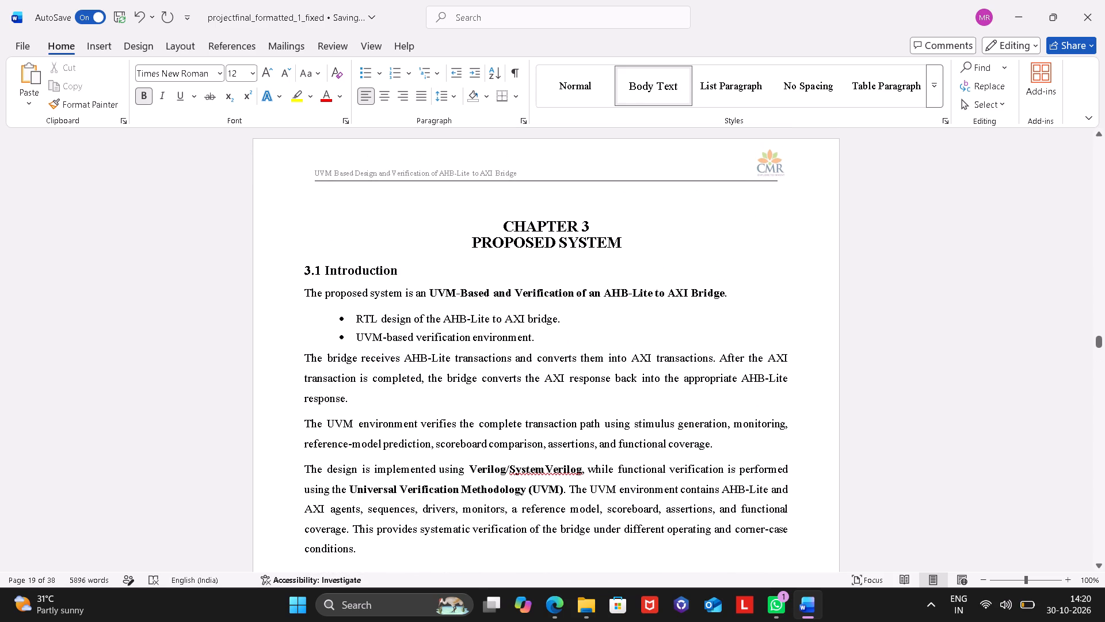
Check the pages backwards from the Chapter 3 title page through the Chapter 2 literature survey to the Chapter 1 Objectives.
{"action": "scroll", "coordinate": [489, 300], "scroll_direction": "up", "scroll_amount": 5}
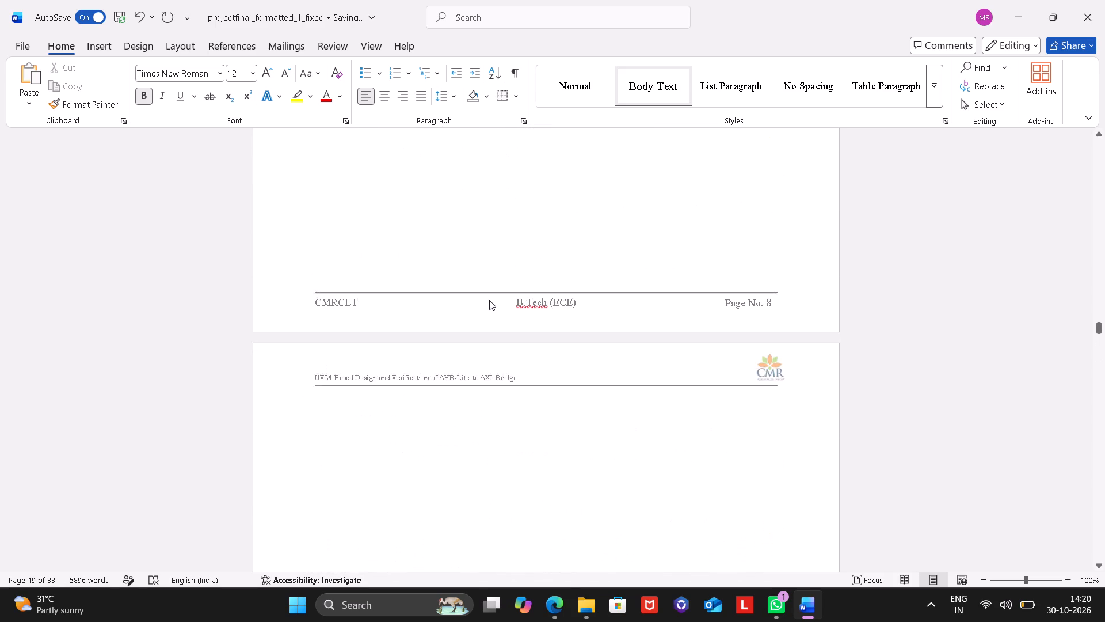
{"action": "scroll", "coordinate": [489, 300], "scroll_direction": "up", "scroll_amount": 7}
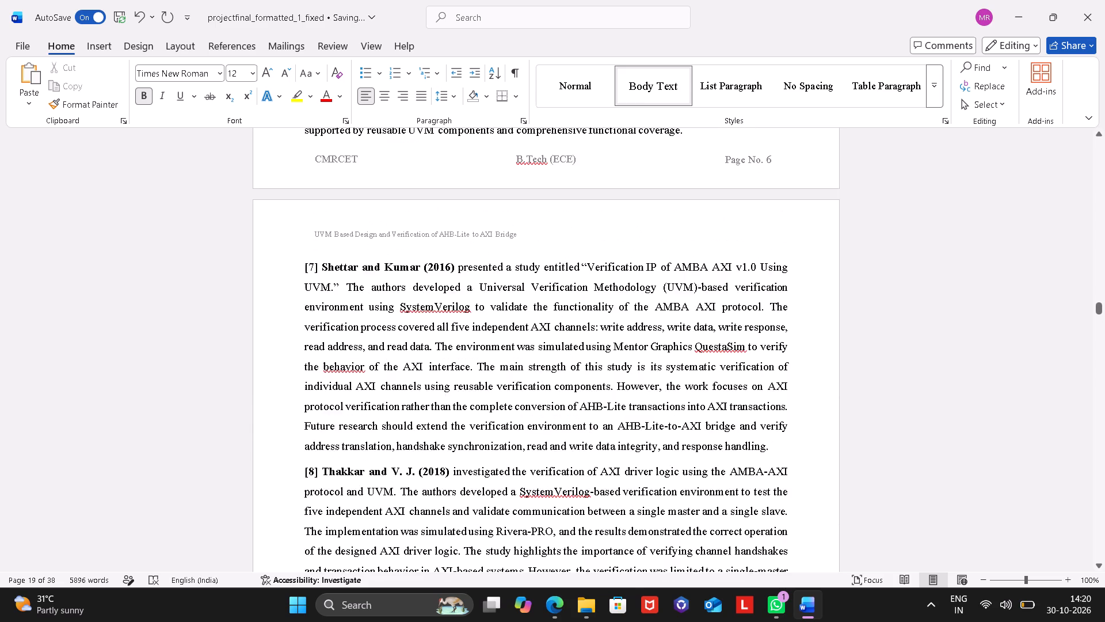
{"action": "scroll", "coordinate": [489, 300], "scroll_direction": "up", "scroll_amount": 5}
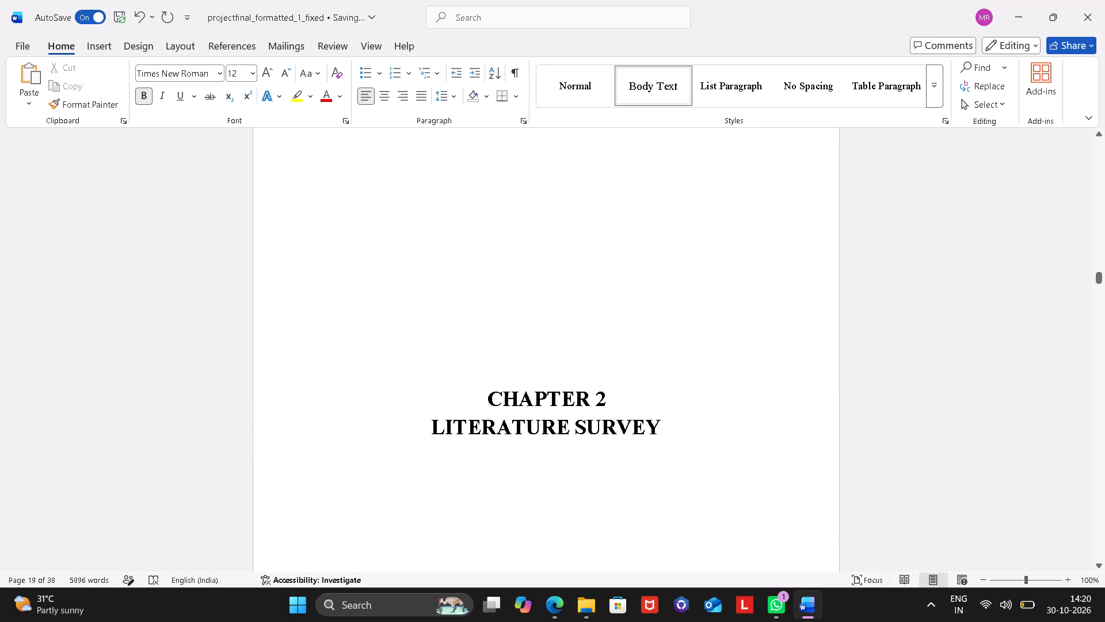
{"action": "scroll", "coordinate": [489, 300], "scroll_direction": "up", "scroll_amount": 3}
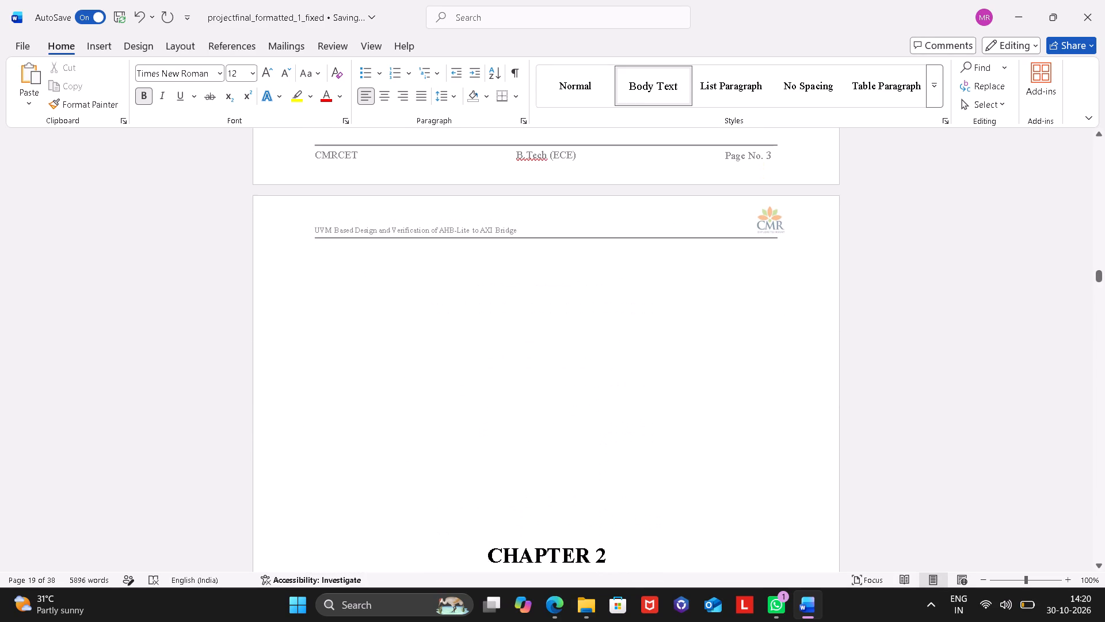
{"action": "scroll", "coordinate": [489, 300], "scroll_direction": "up", "scroll_amount": 1}
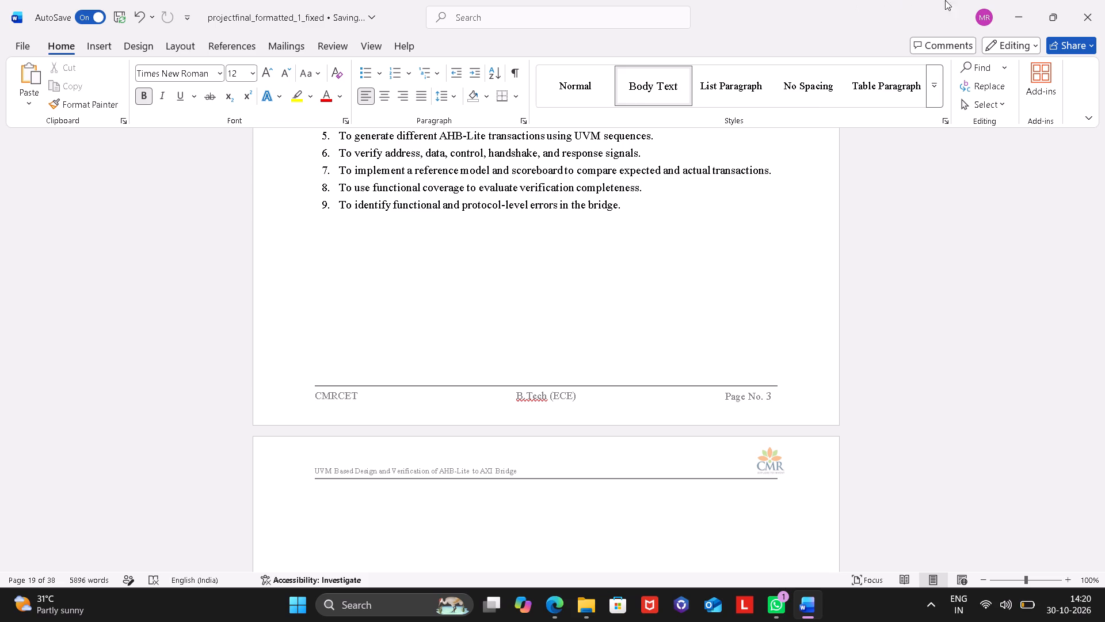
Print all pages of the report with Microsoft Print to PDF, saving the output as "batch 37" in the OneDrive Documents folder.
{"action": "left_click", "coordinate": [12, 49]}
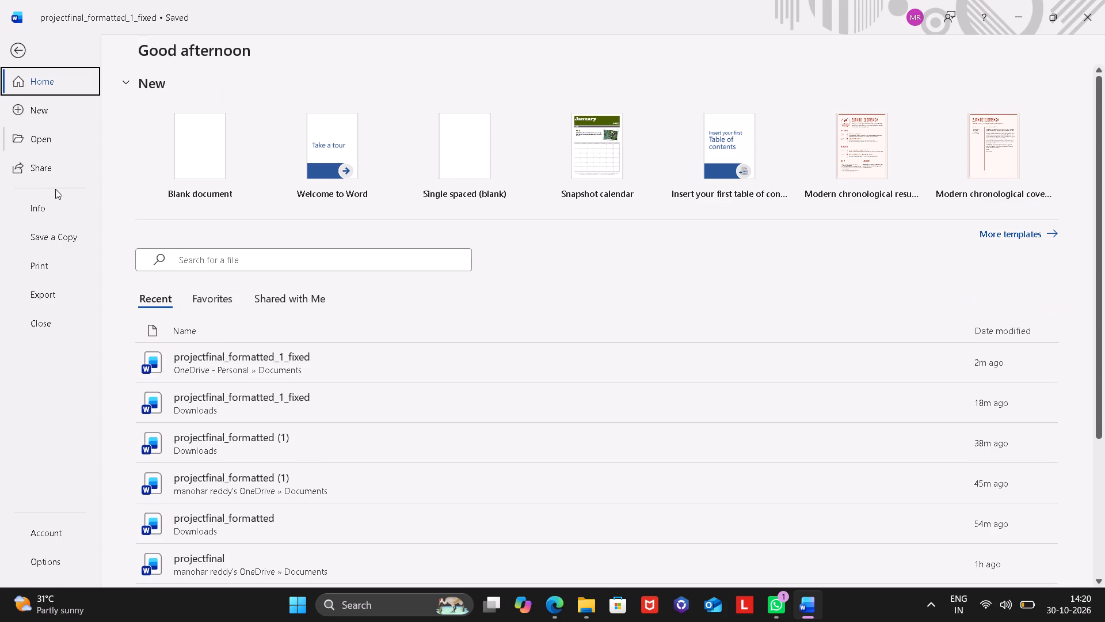
{"action": "double_click", "coordinate": [40, 263]}
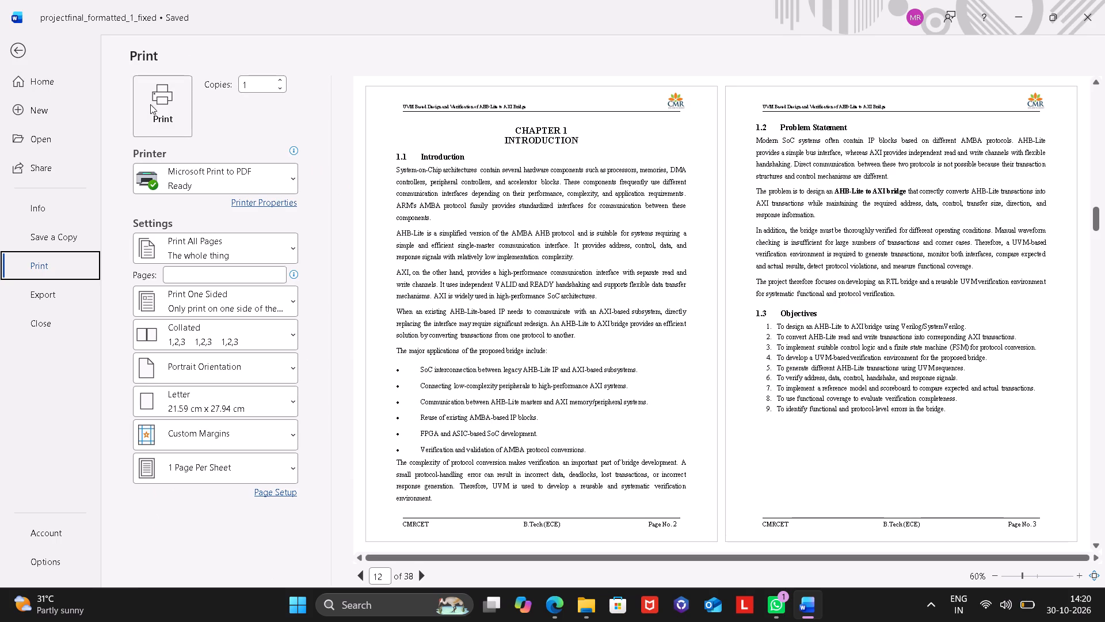
{"action": "left_click", "coordinate": [199, 173]}
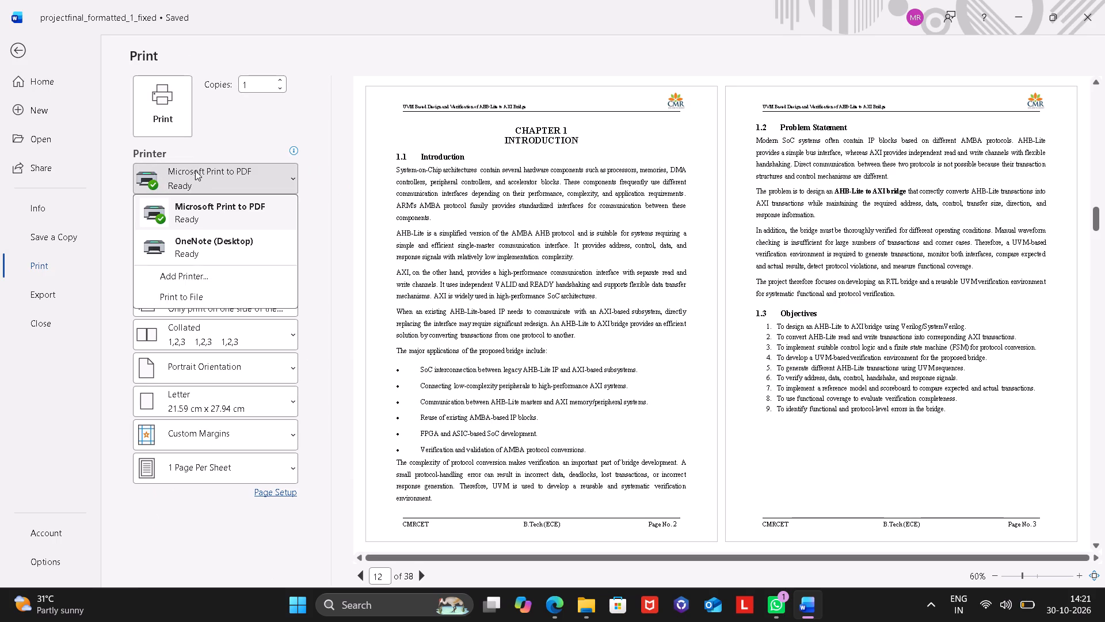
{"action": "left_click", "coordinate": [196, 214]}
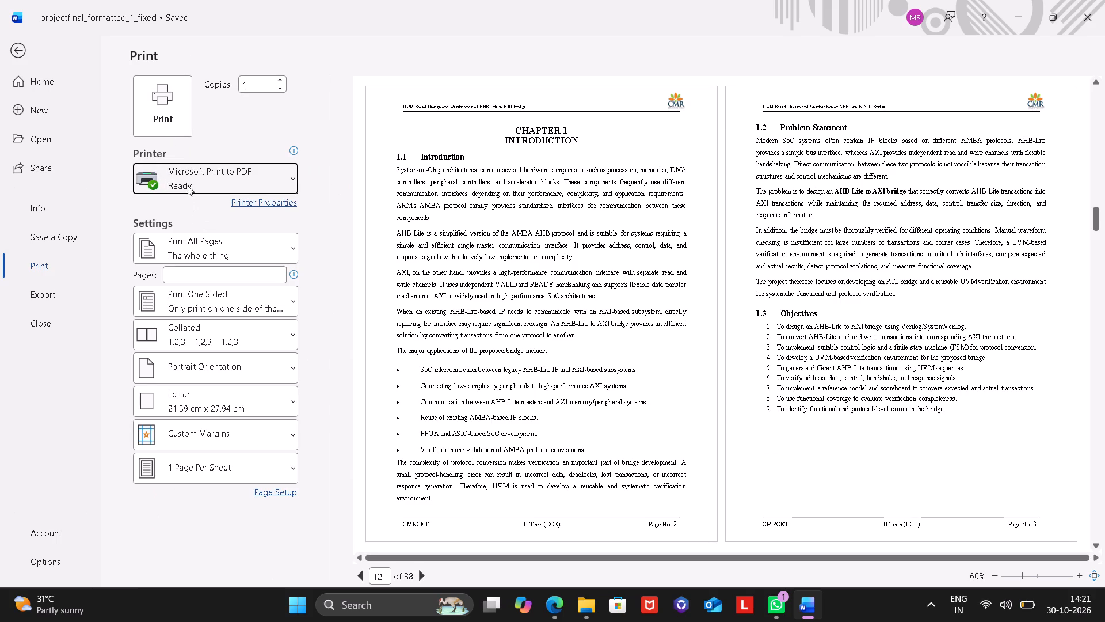
{"action": "left_click", "coordinate": [182, 115]}
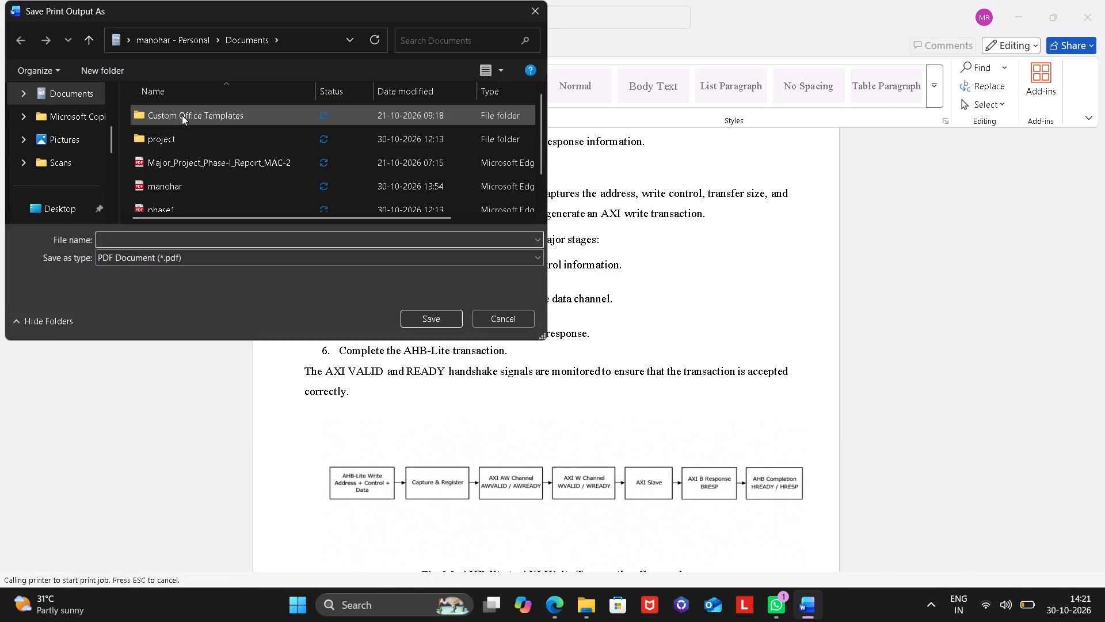
{"action": "scroll", "coordinate": [203, 184], "scroll_direction": "down", "scroll_amount": 2}
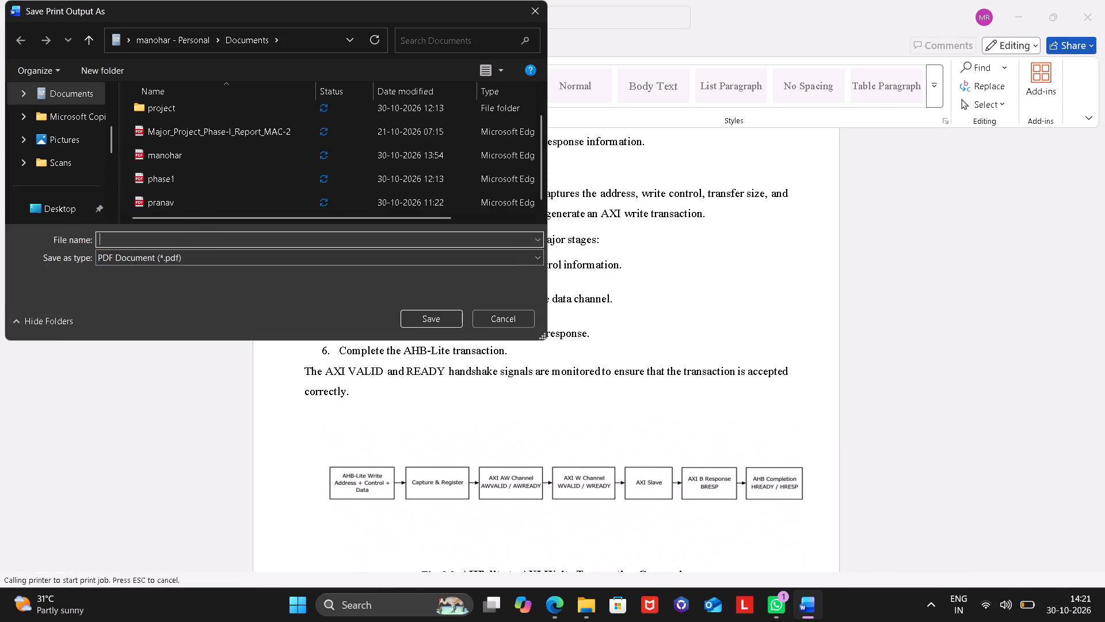
{"action": "type", "text": "batch"}
{"action": "key", "text": "space"}
{"action": "key", "text": "3"}
{"action": "key", "text": "7"}
{"action": "key", "text": "Return"}
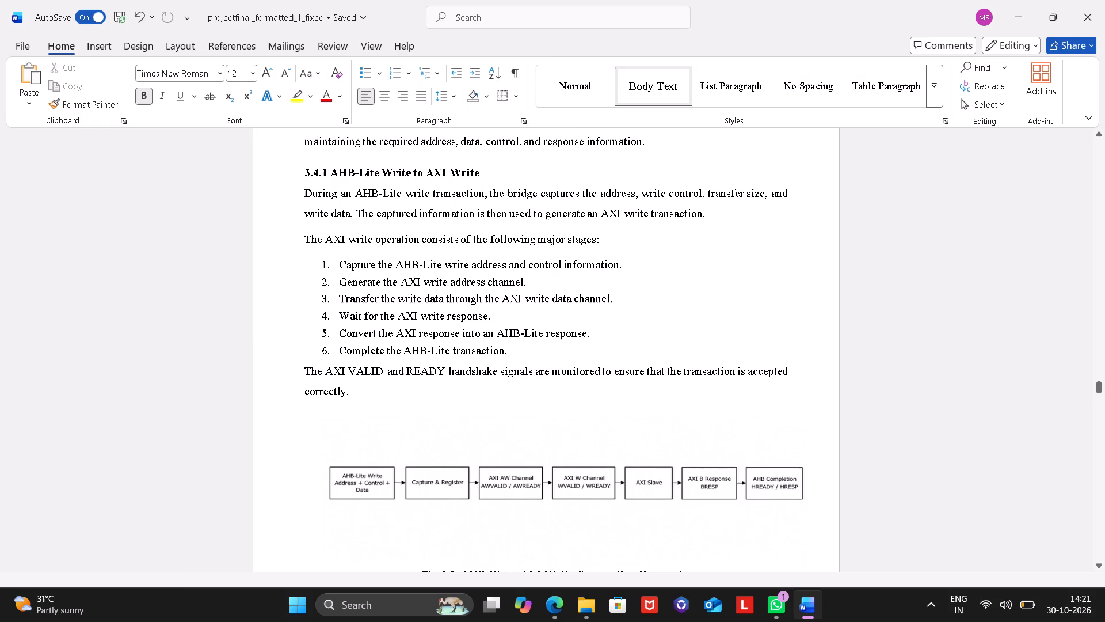
Switch to File Explorer, search the Documents folder for "bat", and open the batch 37 PDF.
{"action": "left_click", "coordinate": [588, 614]}
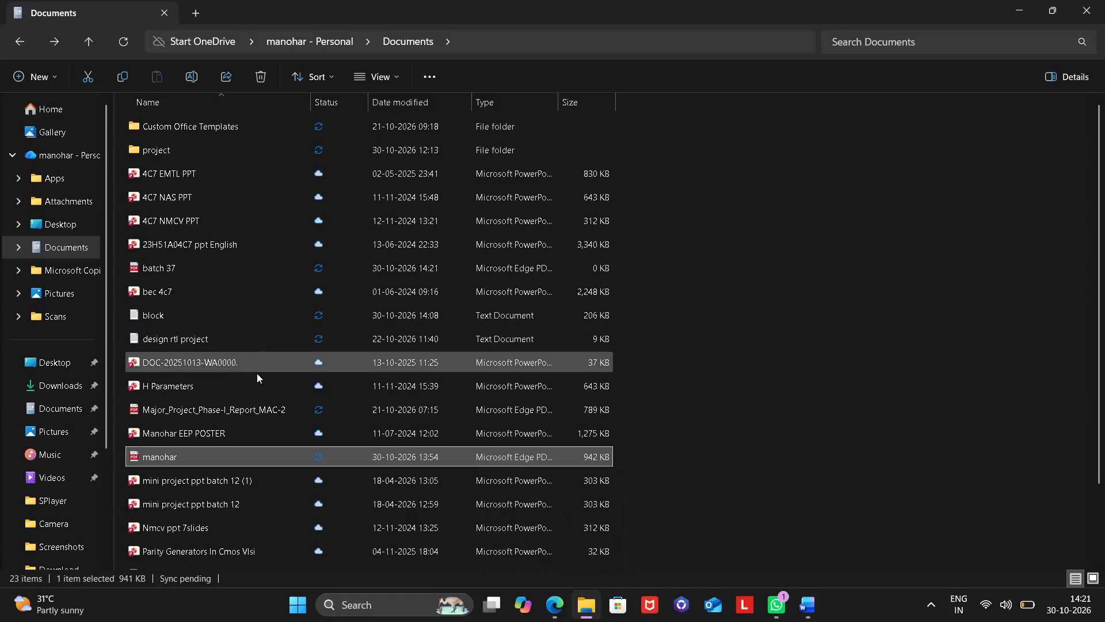
{"action": "left_click", "coordinate": [927, 35]}
{"action": "type", "text": "bat"}
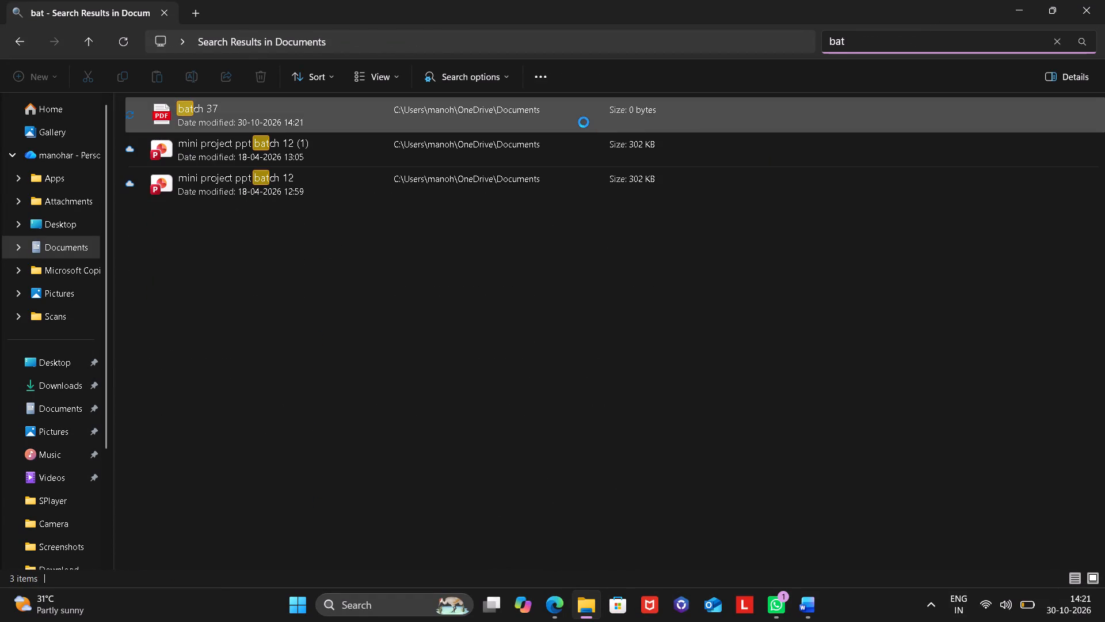
{"action": "double_click", "coordinate": [576, 119]}
Review the exported PDF from the cover page through the front matter, Chapter 1 and the literature survey to the Chapter 3 title page.
{"action": "scroll", "coordinate": [538, 282], "scroll_direction": "down", "scroll_amount": 7}
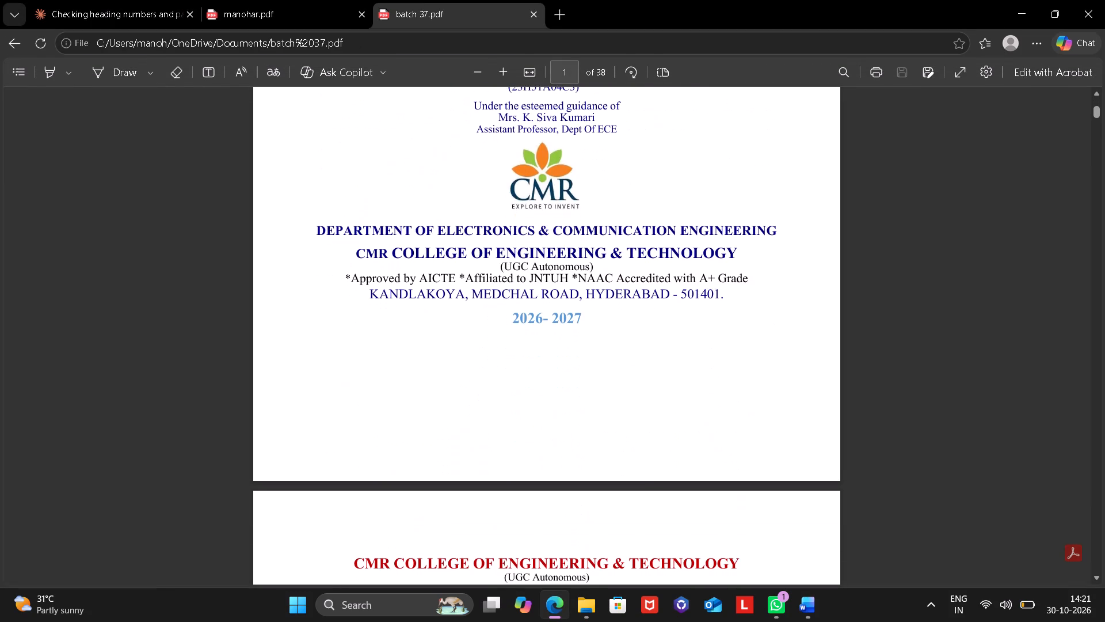
{"action": "scroll", "coordinate": [538, 282], "scroll_direction": "down", "scroll_amount": 7}
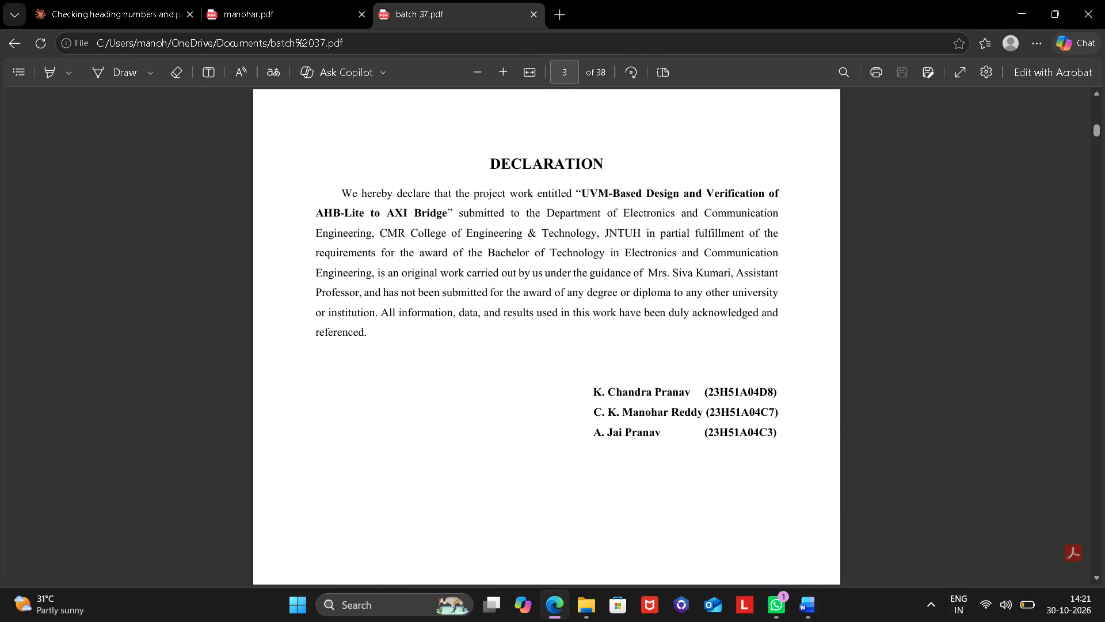
{"action": "scroll", "coordinate": [538, 282], "scroll_direction": "down", "scroll_amount": 15}
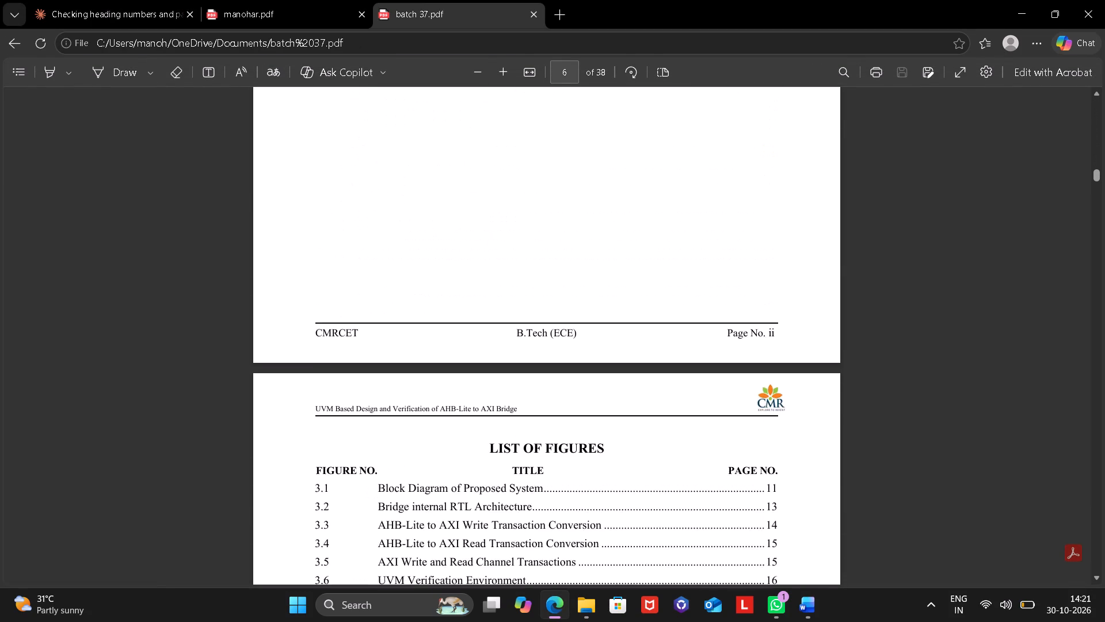
{"action": "scroll", "coordinate": [538, 282], "scroll_direction": "down", "scroll_amount": 14}
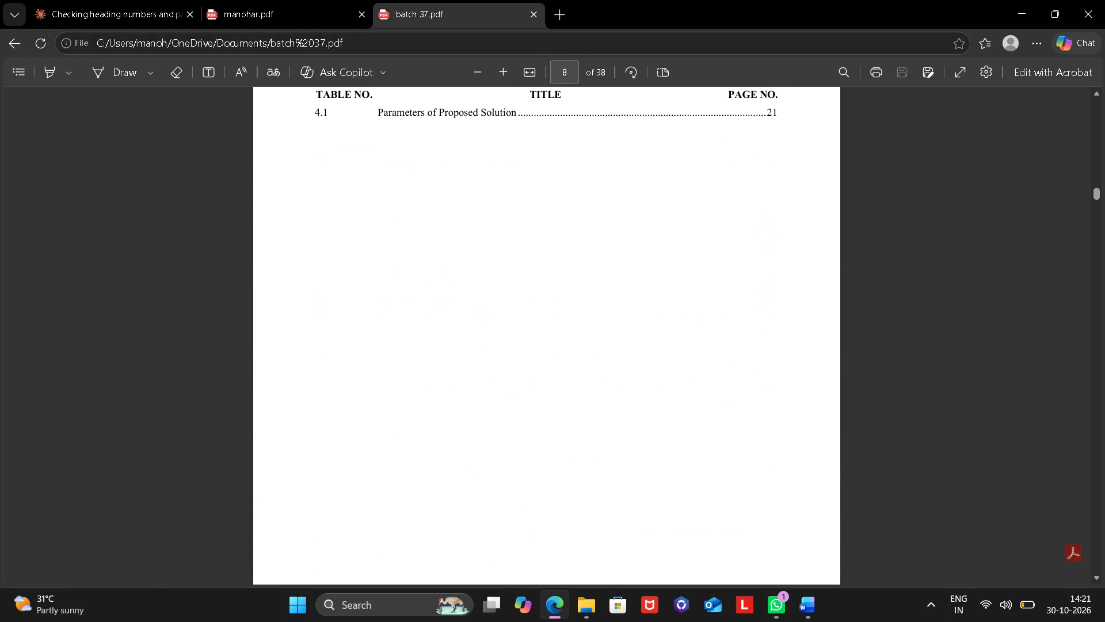
{"action": "scroll", "coordinate": [538, 282], "scroll_direction": "down", "scroll_amount": 14}
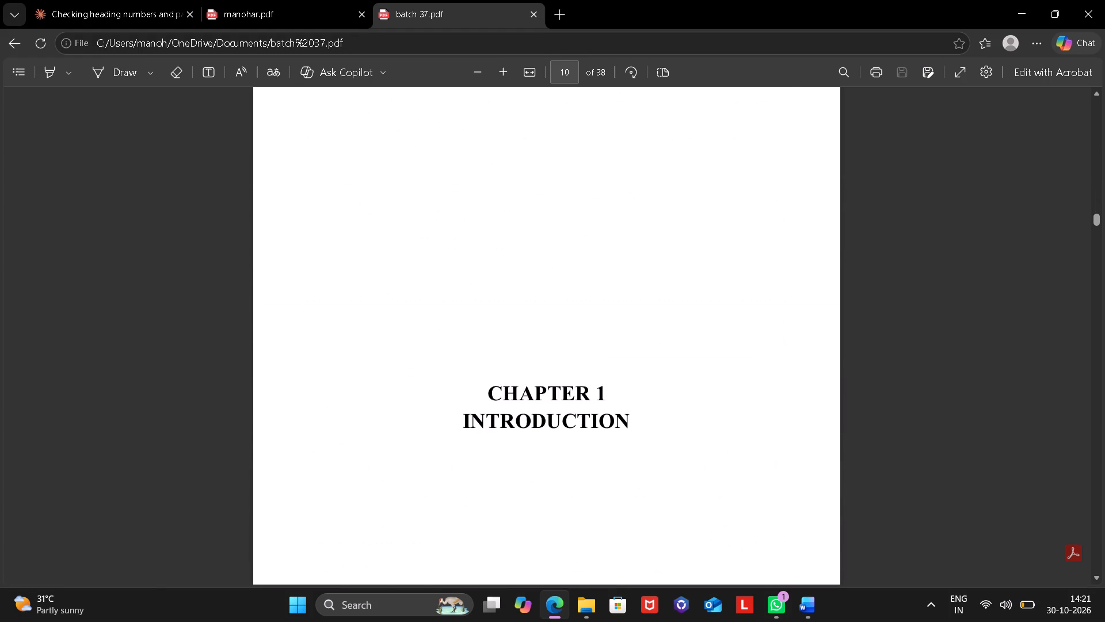
{"action": "scroll", "coordinate": [538, 282], "scroll_direction": "down", "scroll_amount": 14}
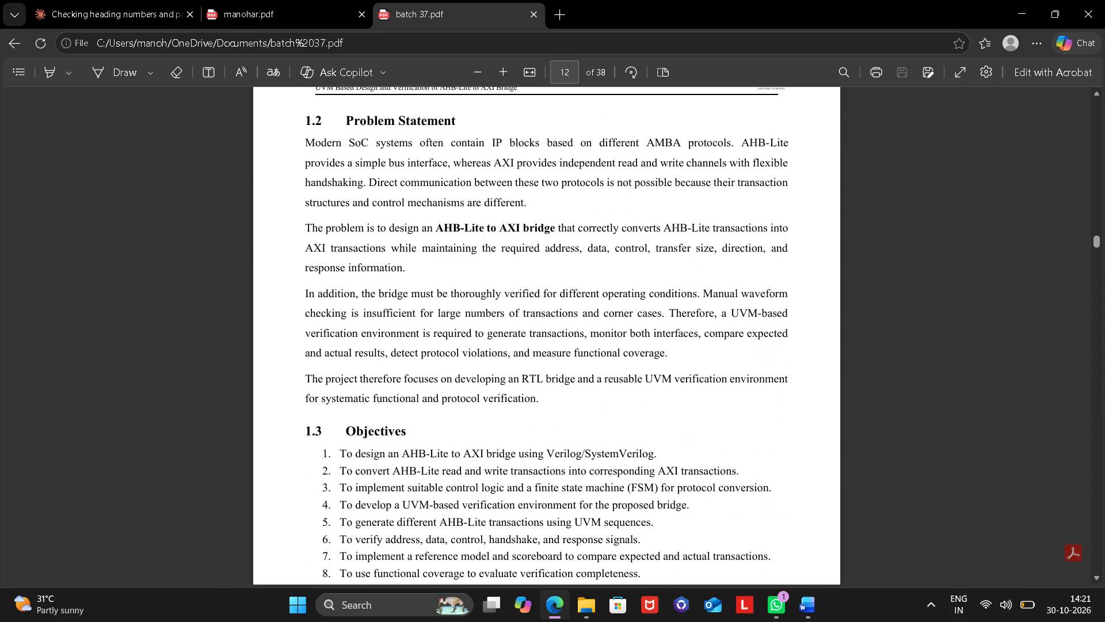
{"action": "scroll", "coordinate": [538, 282], "scroll_direction": "down", "scroll_amount": 14}
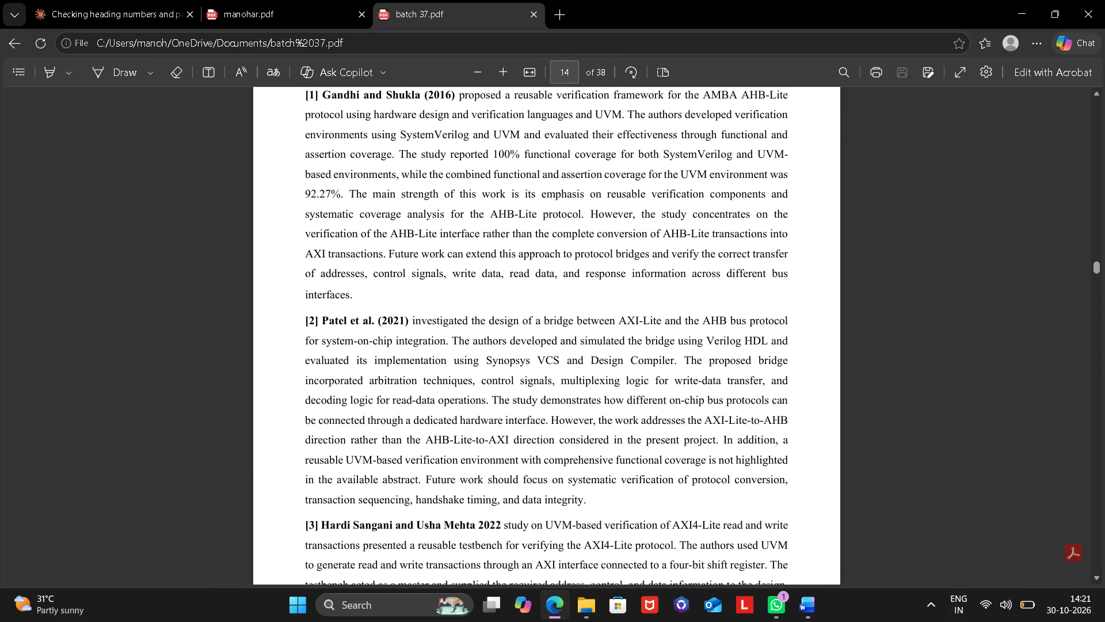
{"action": "scroll", "coordinate": [538, 282], "scroll_direction": "down", "scroll_amount": 14}
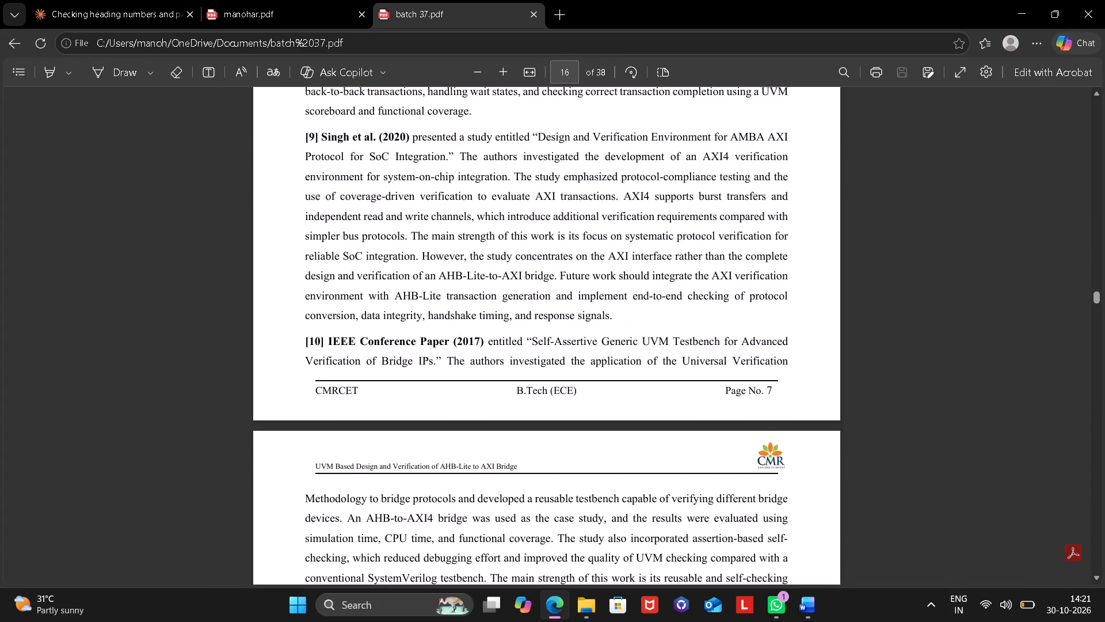
{"action": "scroll", "coordinate": [538, 282], "scroll_direction": "down", "scroll_amount": 13}
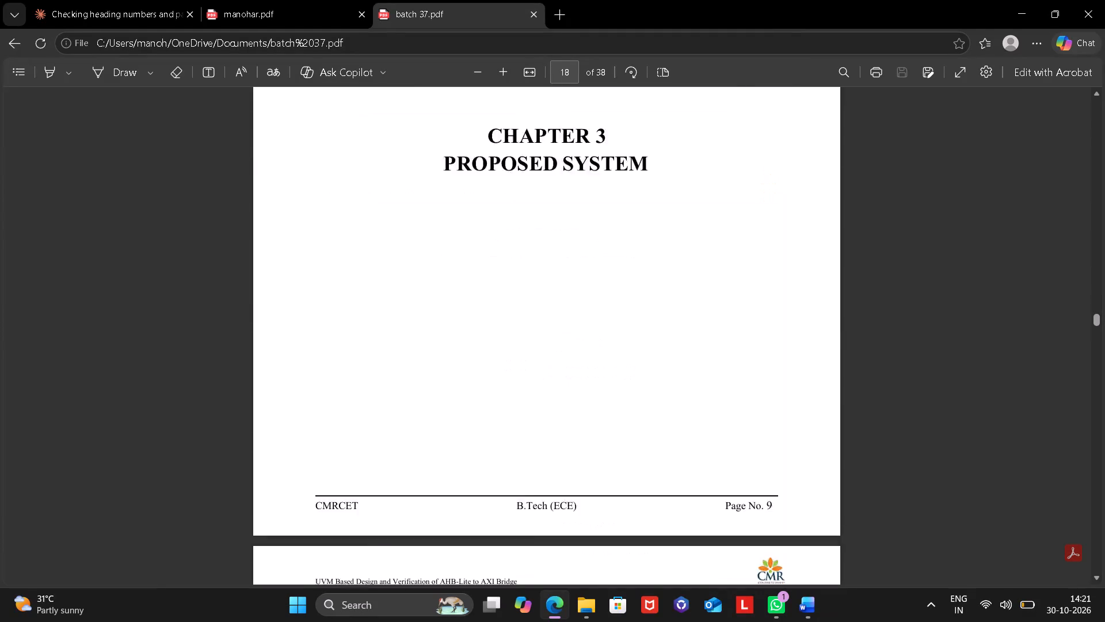
Check the heading numbers, figures and page layout throughout Chapter 3, from its title page to the start of Chapter 4.
{"action": "scroll", "coordinate": [538, 282], "scroll_direction": "down", "scroll_amount": 2}
{"action": "scroll", "coordinate": [538, 282], "scroll_direction": "up", "scroll_amount": 2}
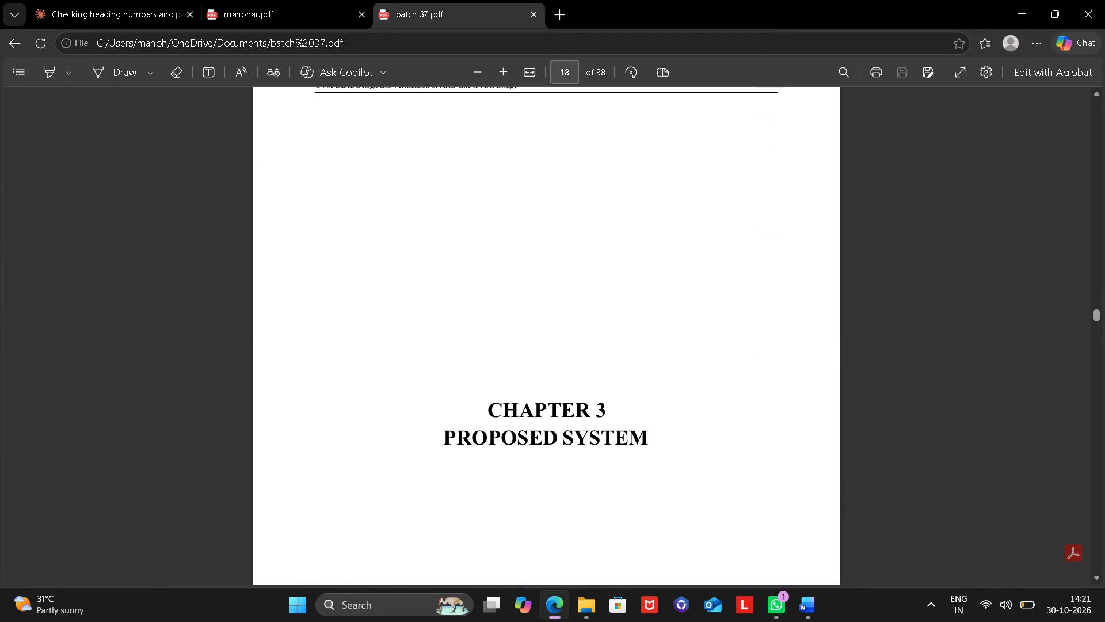
{"action": "scroll", "coordinate": [538, 282], "scroll_direction": "down", "scroll_amount": 13}
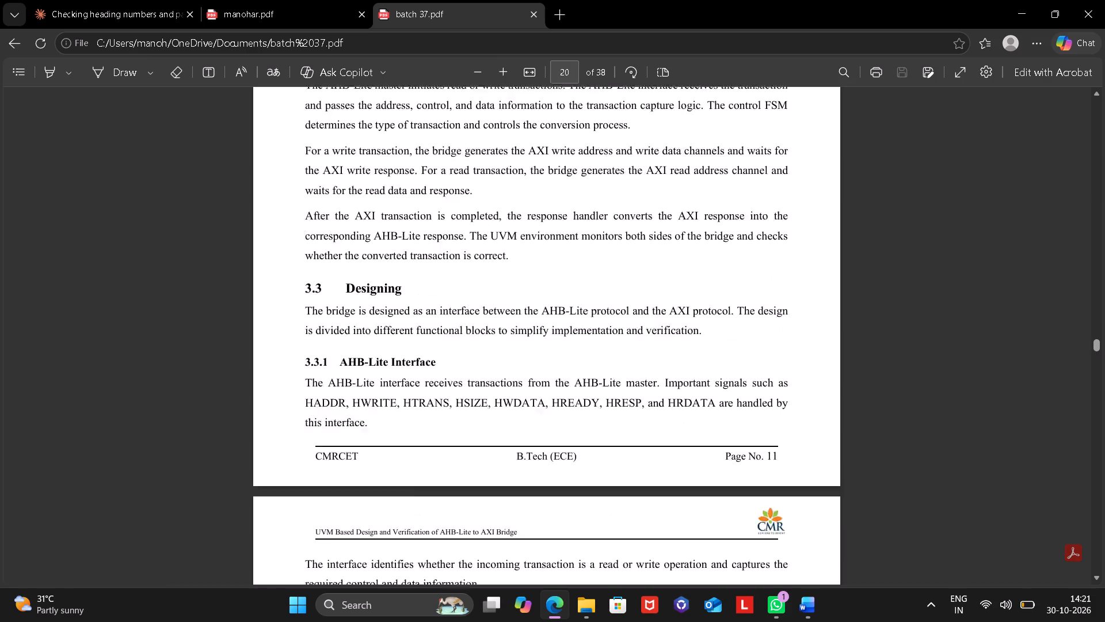
{"action": "scroll", "coordinate": [538, 282], "scroll_direction": "down", "scroll_amount": 13}
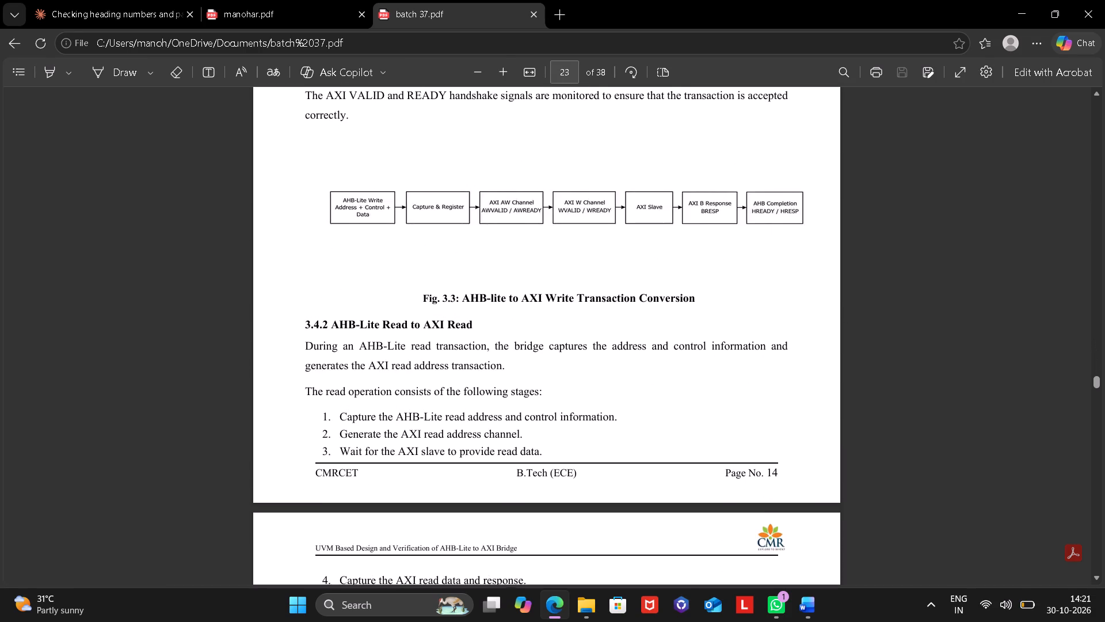
{"action": "scroll", "coordinate": [538, 282], "scroll_direction": "down", "scroll_amount": 13}
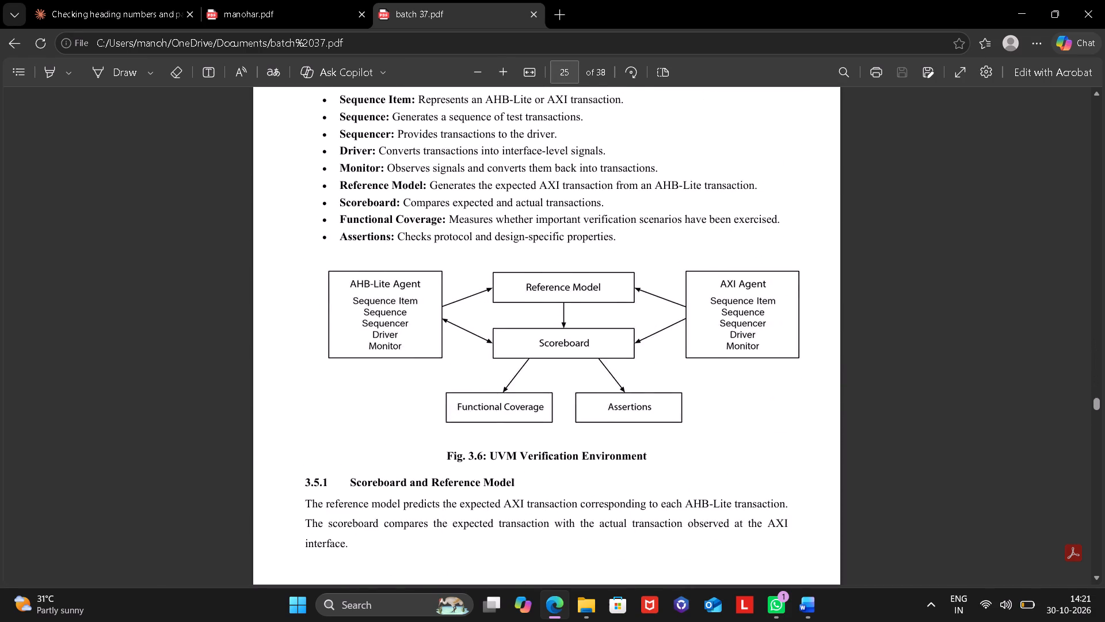
{"action": "scroll", "coordinate": [538, 282], "scroll_direction": "down", "scroll_amount": 8}
{"action": "right_click", "coordinate": [538, 282]}
{"action": "scroll", "coordinate": [538, 282], "scroll_direction": "down", "scroll_amount": 2}
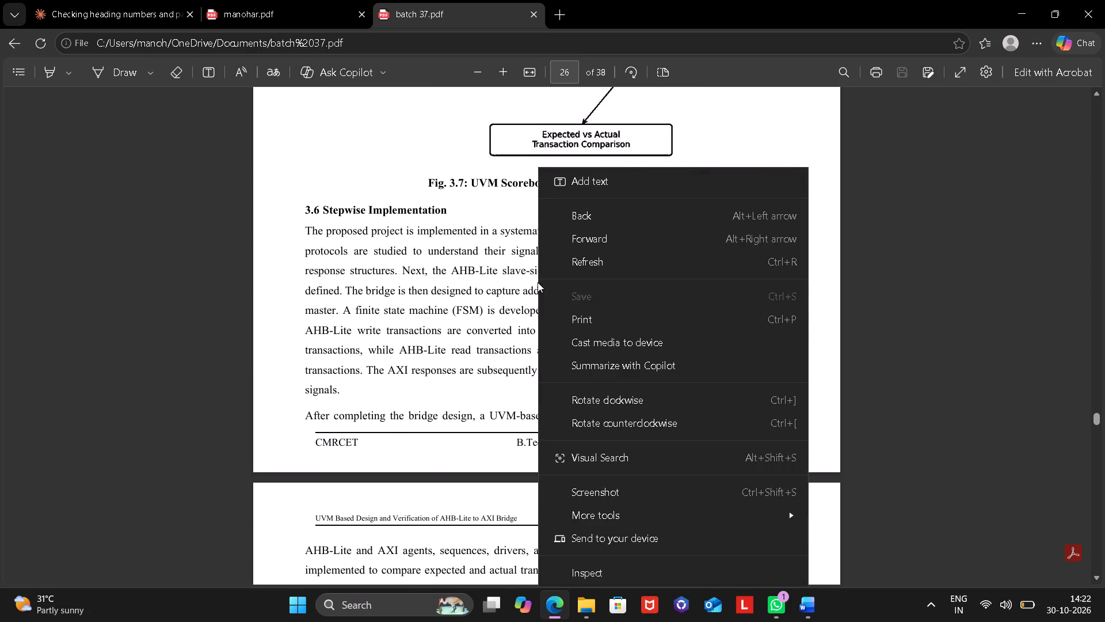
{"action": "left_click", "coordinate": [451, 298]}
{"action": "scroll", "coordinate": [451, 298], "scroll_direction": "down", "scroll_amount": 9}
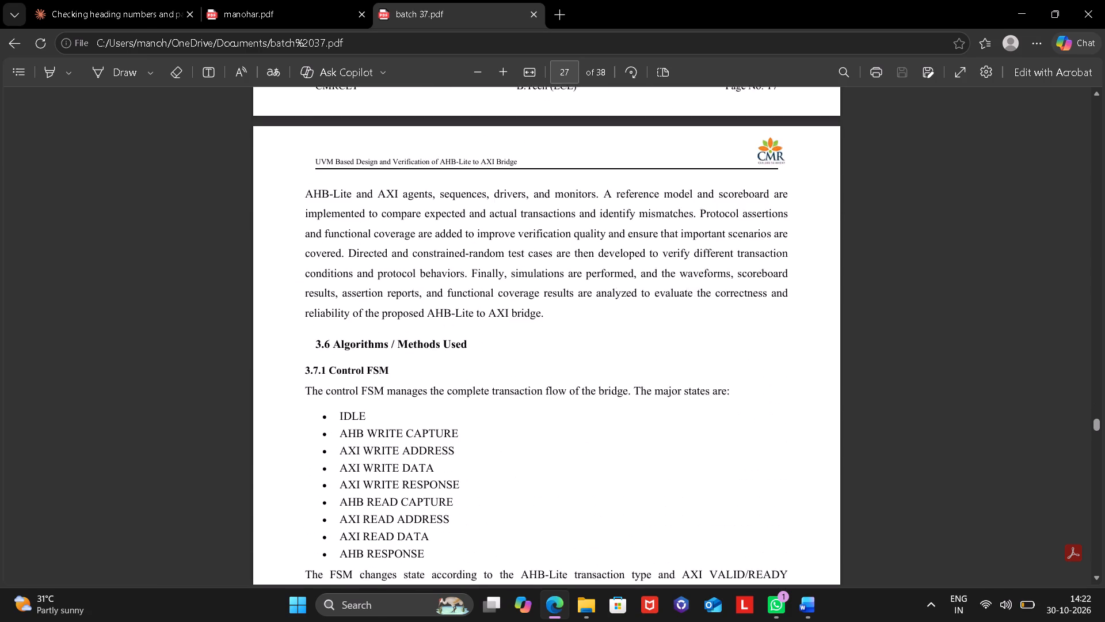
{"action": "scroll", "coordinate": [451, 298], "scroll_direction": "down", "scroll_amount": 15}
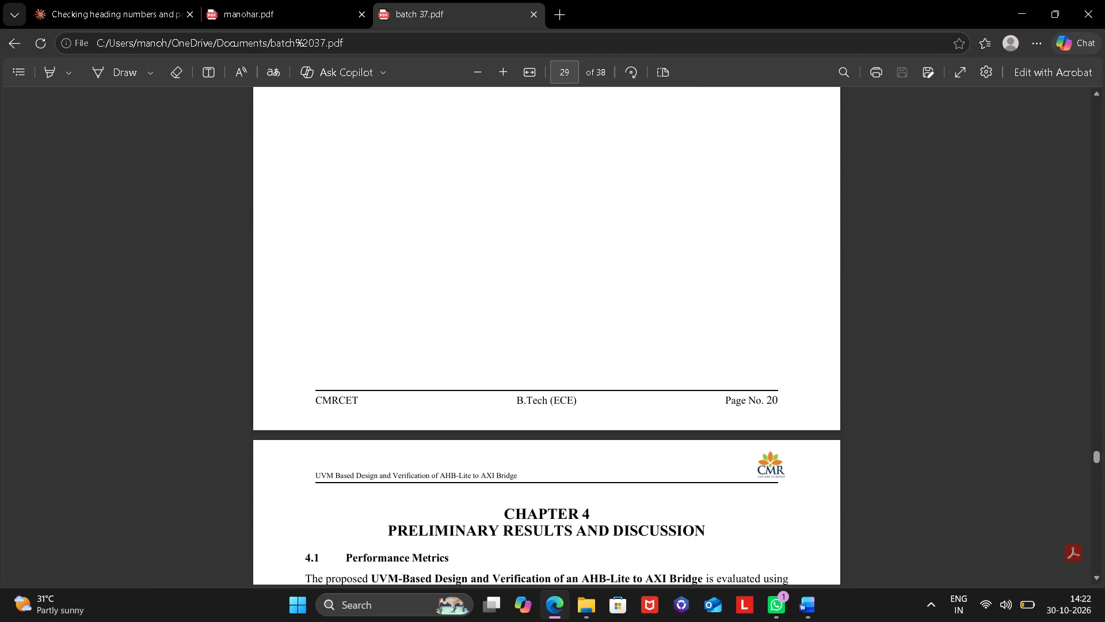
Check the PDF's remaining pages from Chapter 4 to the end, and go back through the conclusion and results pages to the cover.
{"action": "scroll", "coordinate": [451, 298], "scroll_direction": "down", "scroll_amount": 16}
{"action": "scroll", "coordinate": [451, 298], "scroll_direction": "down", "scroll_amount": 12}
{"action": "scroll", "coordinate": [451, 298], "scroll_direction": "up", "scroll_amount": 4}
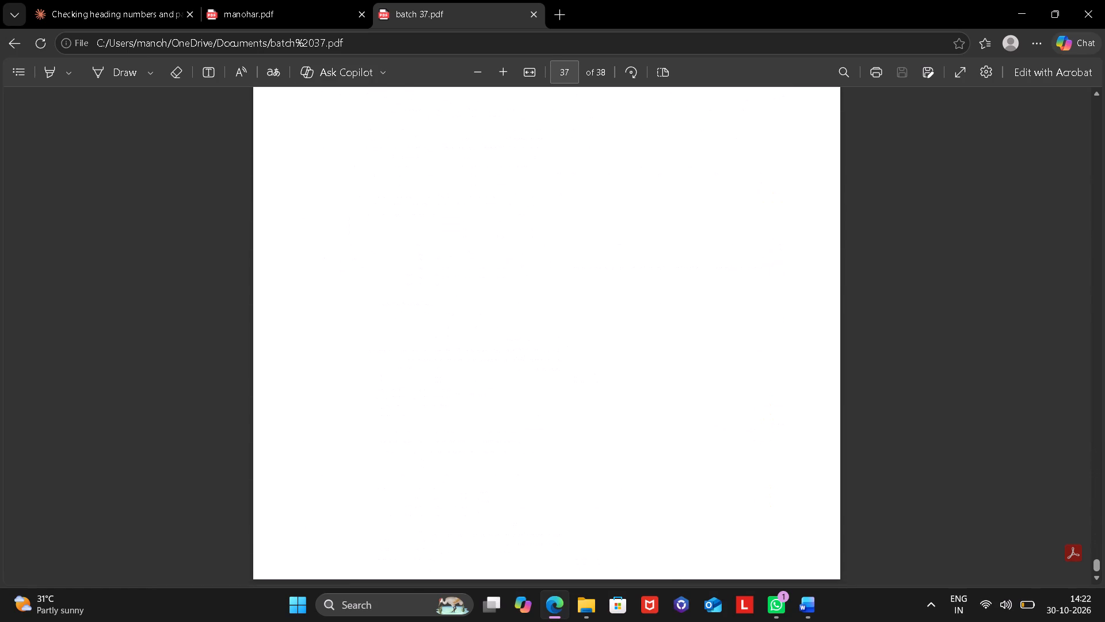
{"action": "scroll", "coordinate": [451, 298], "scroll_direction": "up", "scroll_amount": 8}
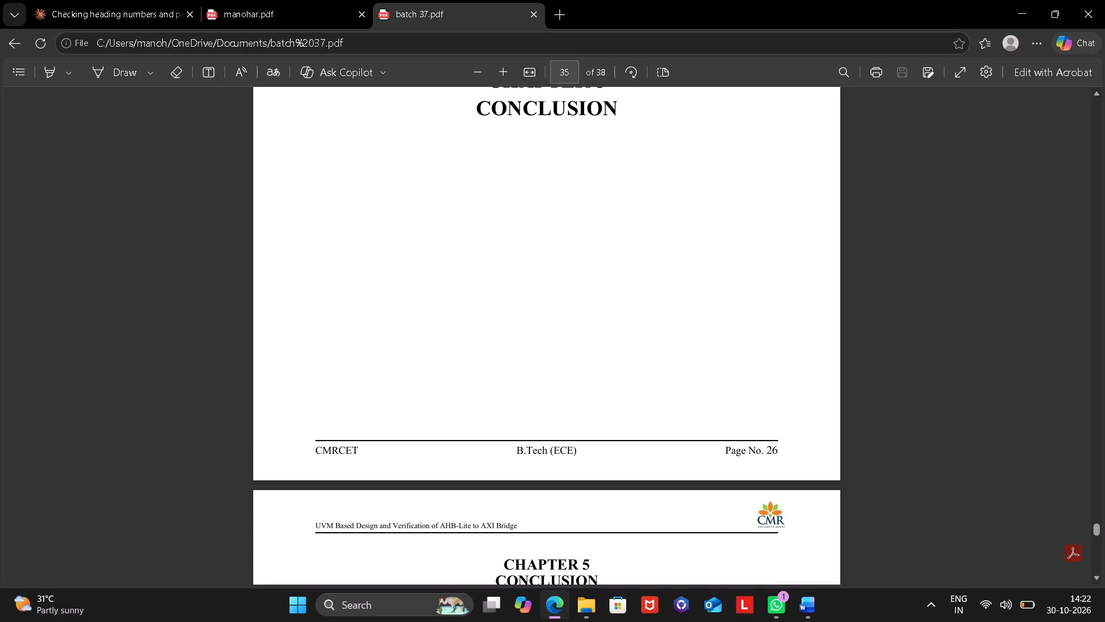
{"action": "scroll", "coordinate": [451, 298], "scroll_direction": "up", "scroll_amount": 20}
{"action": "scroll", "coordinate": [451, 298], "scroll_direction": "up", "scroll_amount": 6}
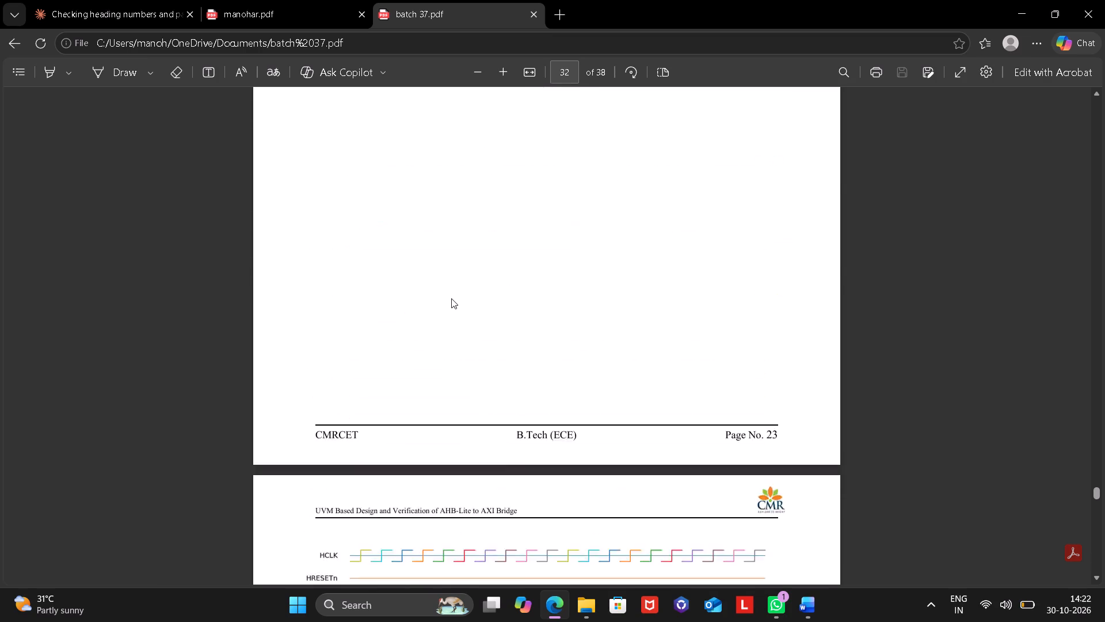
{"action": "scroll", "coordinate": [451, 298], "scroll_direction": "up", "scroll_amount": 20}
{"action": "scroll", "coordinate": [451, 298], "scroll_direction": "up", "scroll_amount": 20}
{"action": "scroll", "coordinate": [451, 298], "scroll_direction": "up", "scroll_amount": 15}
{"action": "scroll", "coordinate": [451, 298], "scroll_direction": "up", "scroll_amount": 12}
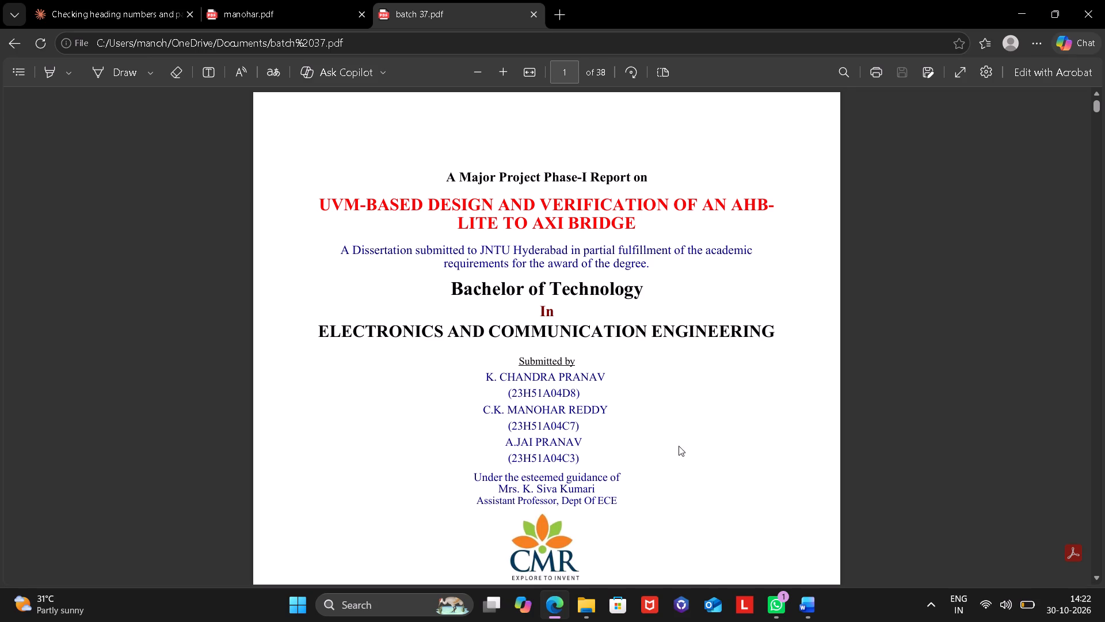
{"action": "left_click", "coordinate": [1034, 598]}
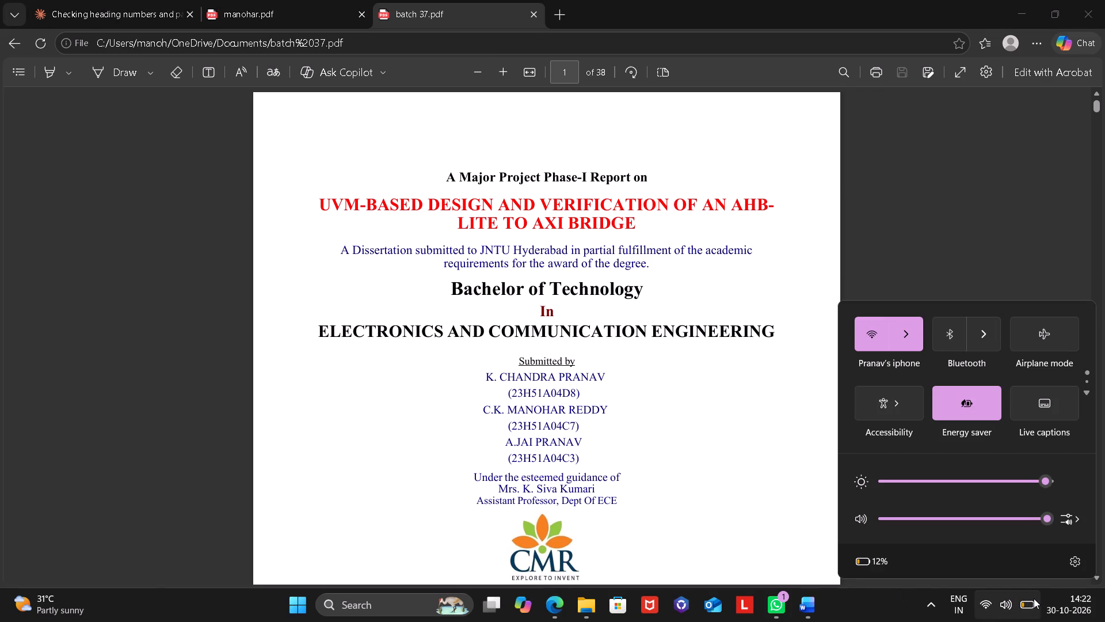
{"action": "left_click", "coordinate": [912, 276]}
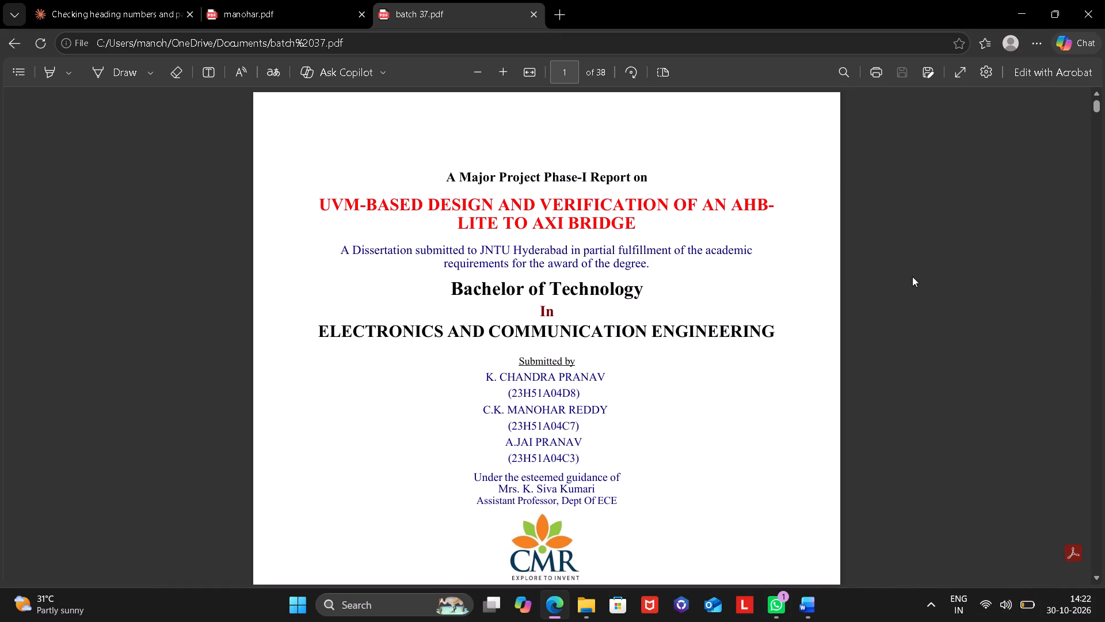
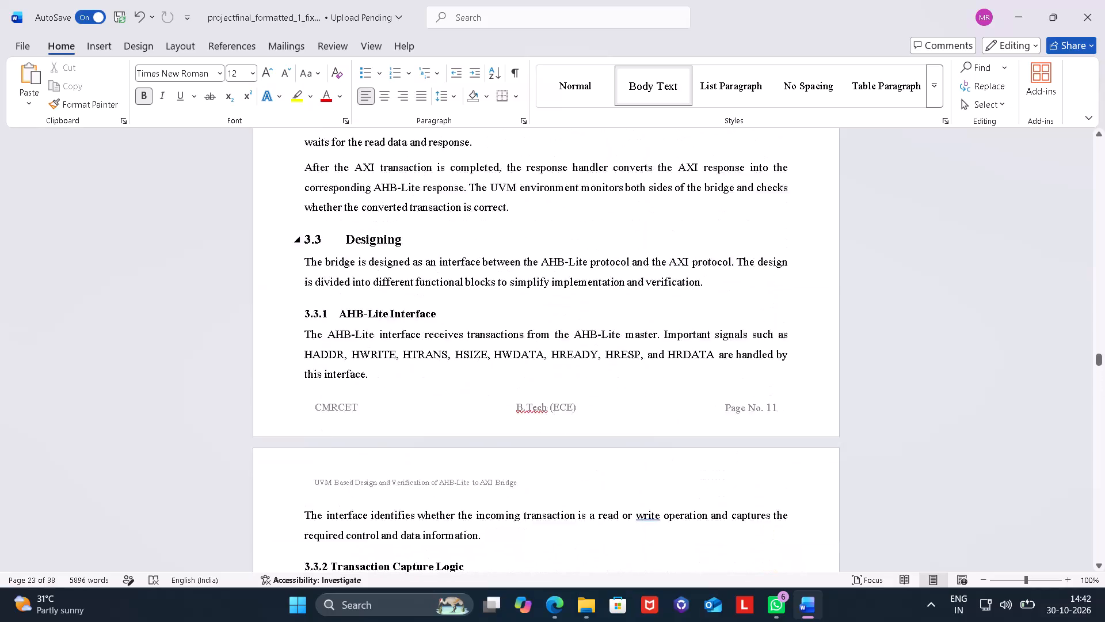
Return to the beginning of the report's Word document and check the layout of the cover page and the certificate page.
{"action": "scroll", "coordinate": [750, 227], "scroll_direction": "up", "scroll_amount": 14}
{"action": "scroll", "coordinate": [750, 227], "scroll_direction": "up", "scroll_amount": 13}
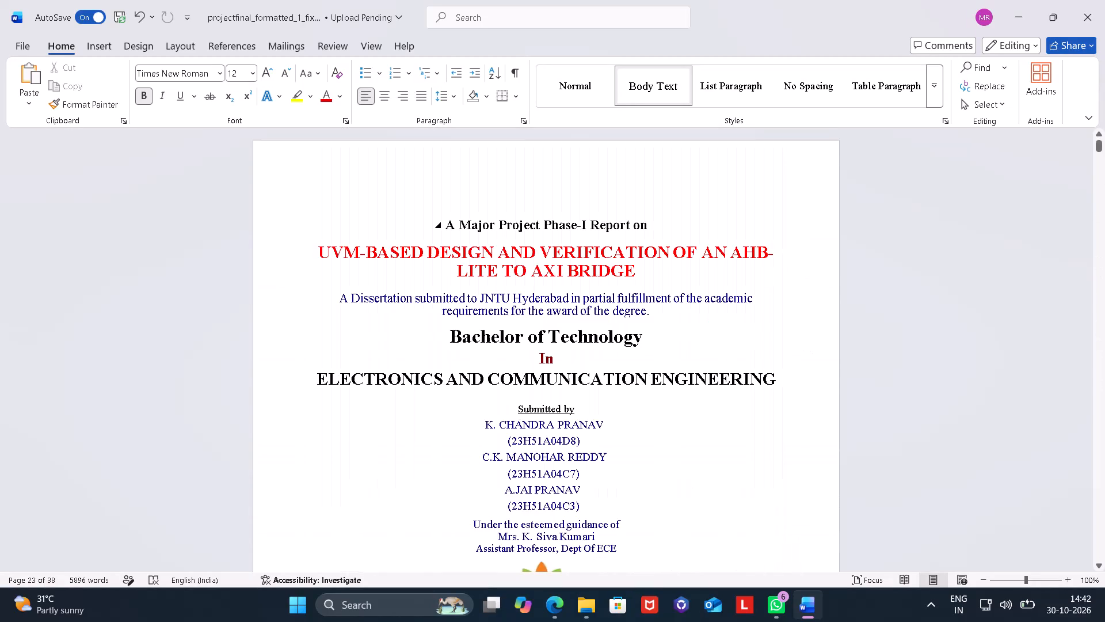
{"action": "scroll", "coordinate": [750, 227], "scroll_direction": "down", "scroll_amount": 1}
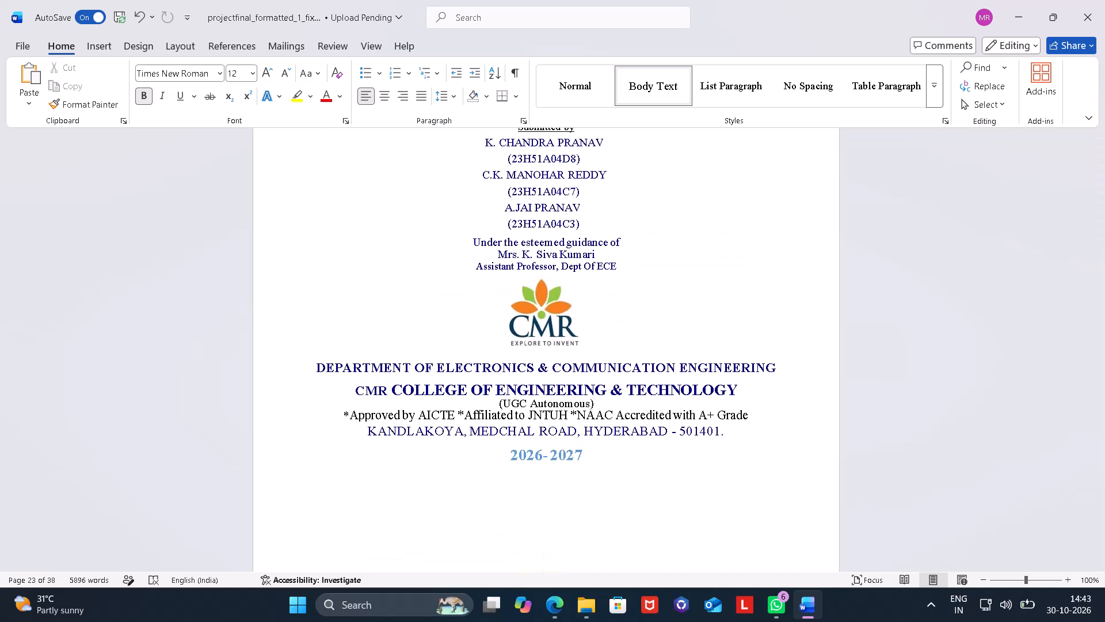
{"action": "scroll", "coordinate": [750, 227], "scroll_direction": "down", "scroll_amount": 2}
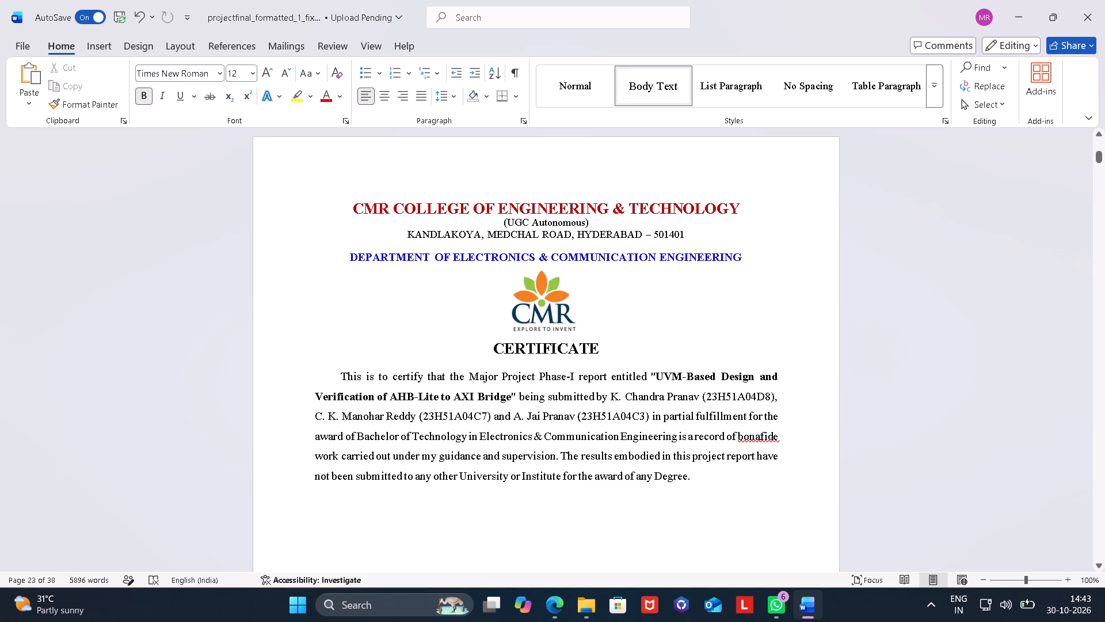
Review the Word report's front matter from the certificate through the declaration and acknowledgement, and go back to the cover page.
{"action": "scroll", "coordinate": [750, 227], "scroll_direction": "down", "scroll_amount": 3}
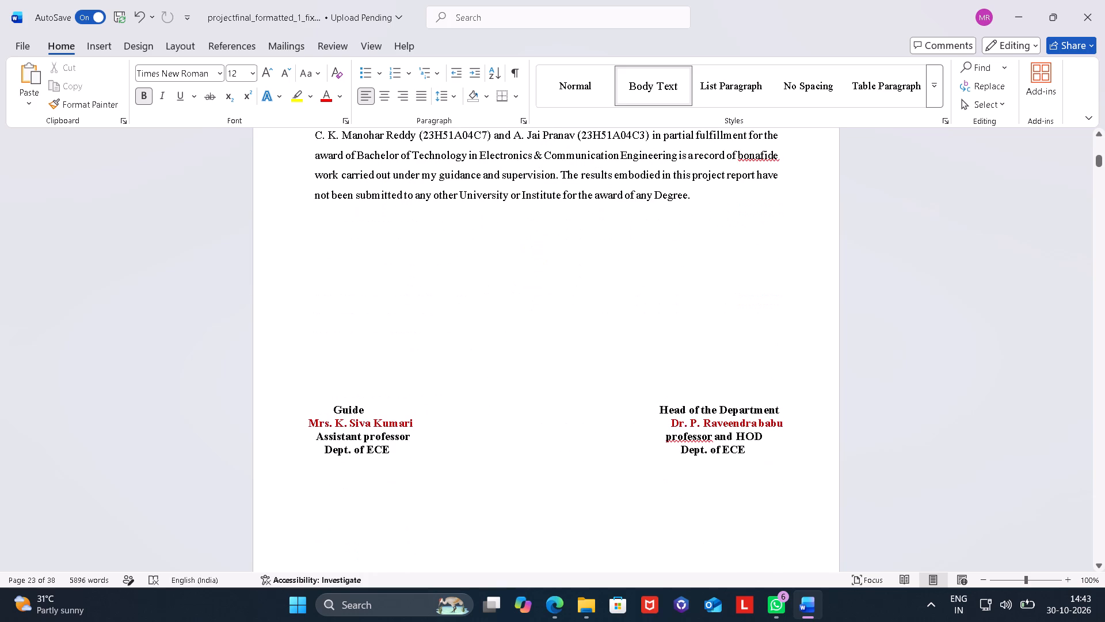
{"action": "scroll", "coordinate": [750, 227], "scroll_direction": "down", "scroll_amount": 2}
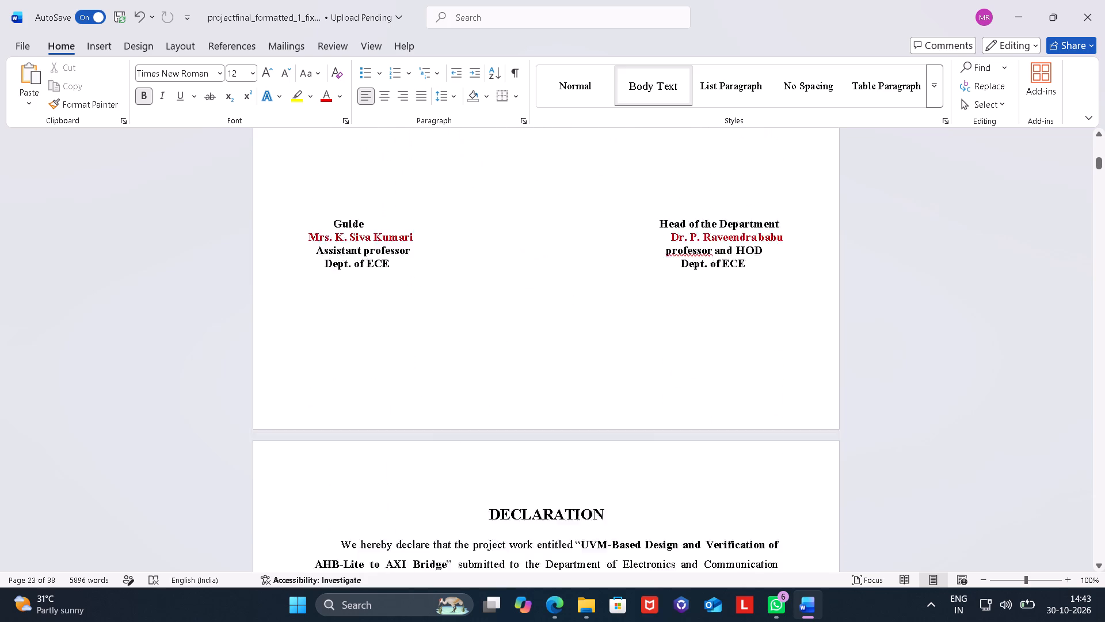
{"action": "scroll", "coordinate": [750, 227], "scroll_direction": "down", "scroll_amount": 2}
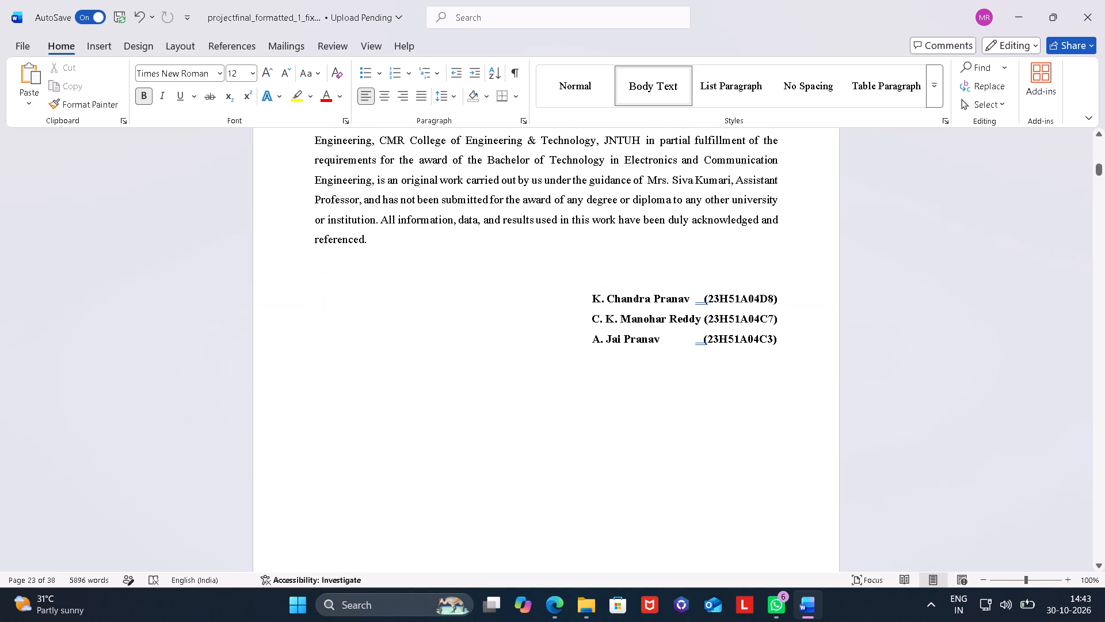
{"action": "scroll", "coordinate": [750, 227], "scroll_direction": "down", "scroll_amount": 4}
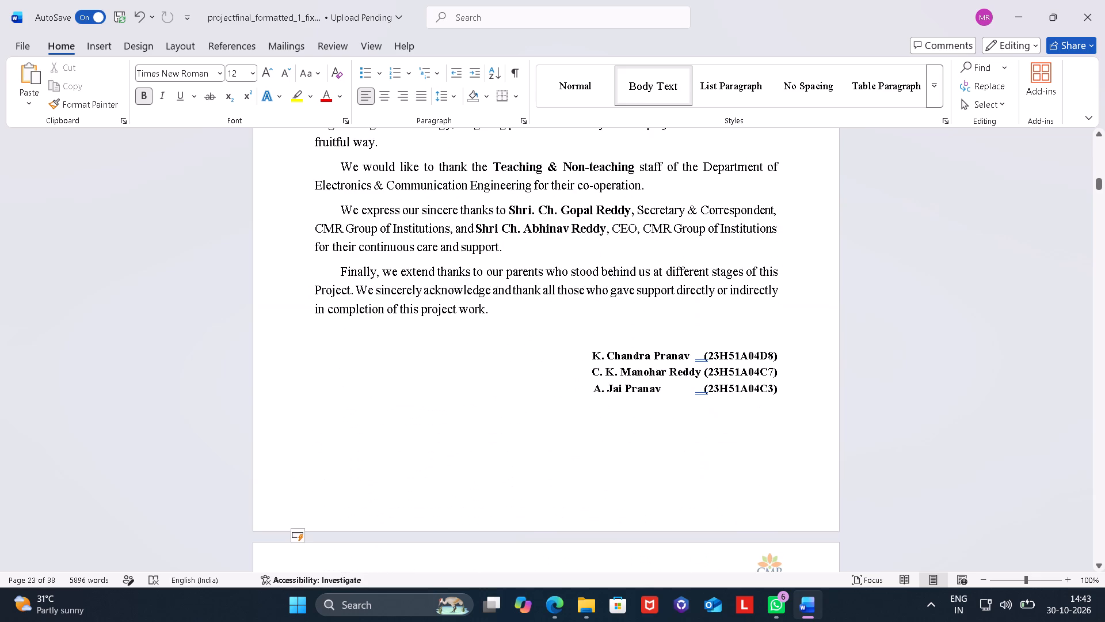
{"action": "scroll", "coordinate": [750, 227], "scroll_direction": "up", "scroll_amount": 1}
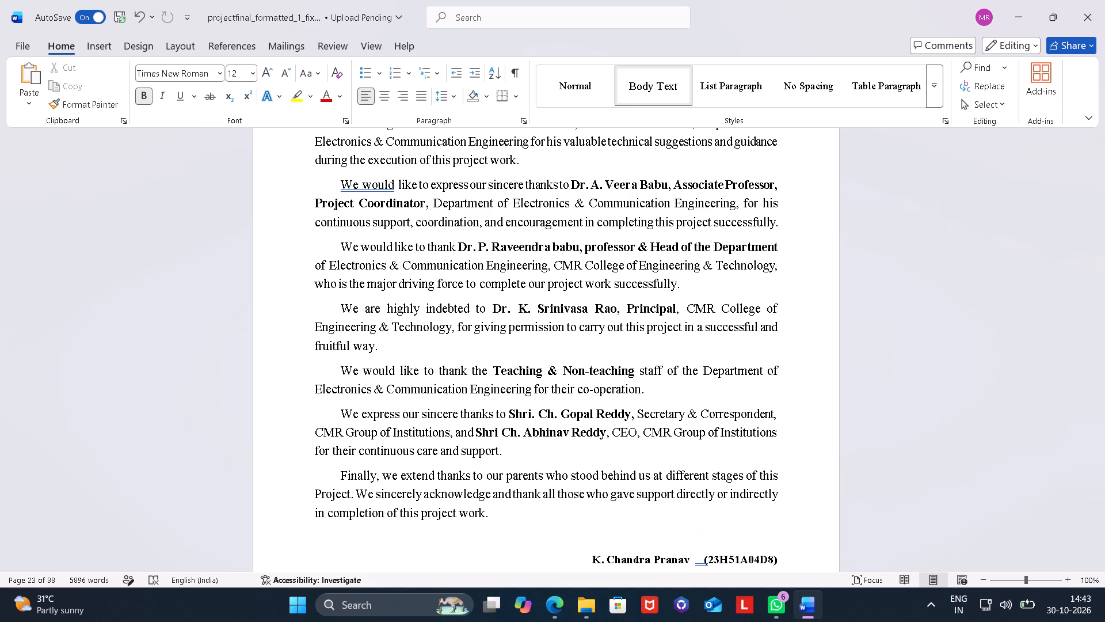
{"action": "scroll", "coordinate": [750, 227], "scroll_direction": "up", "scroll_amount": 20}
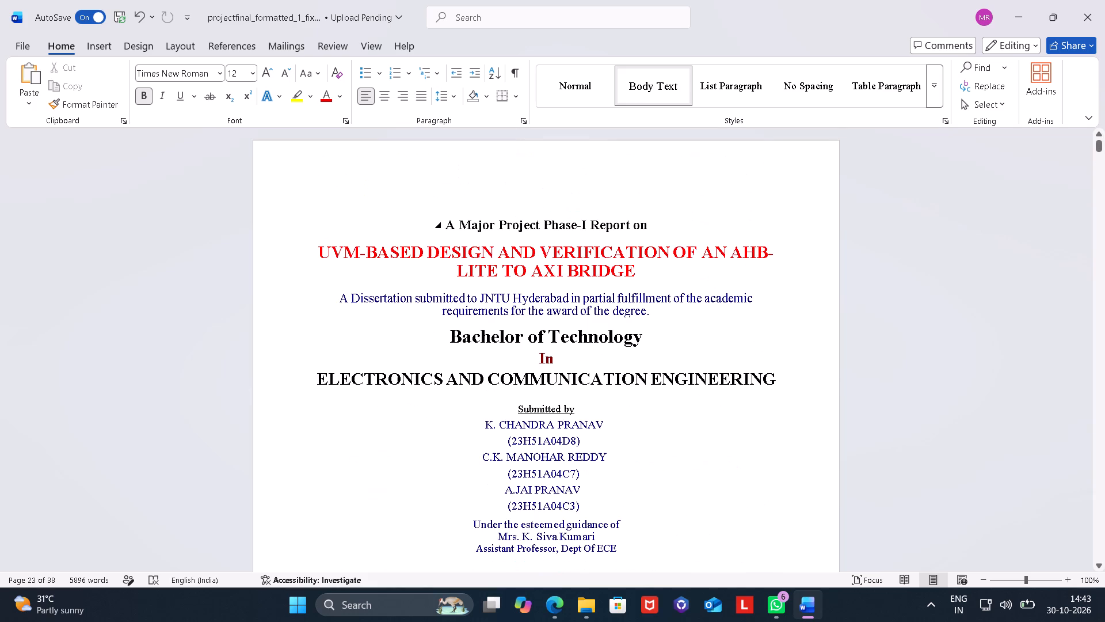
Close the project report document in Word.
{"action": "left_click", "coordinate": [1104, 0]}
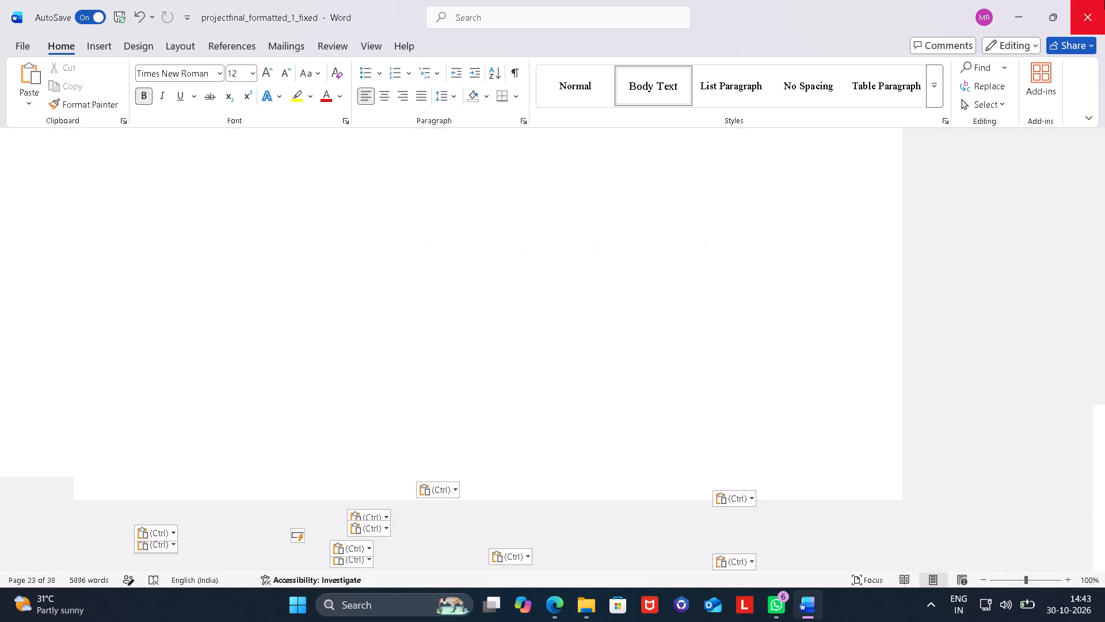
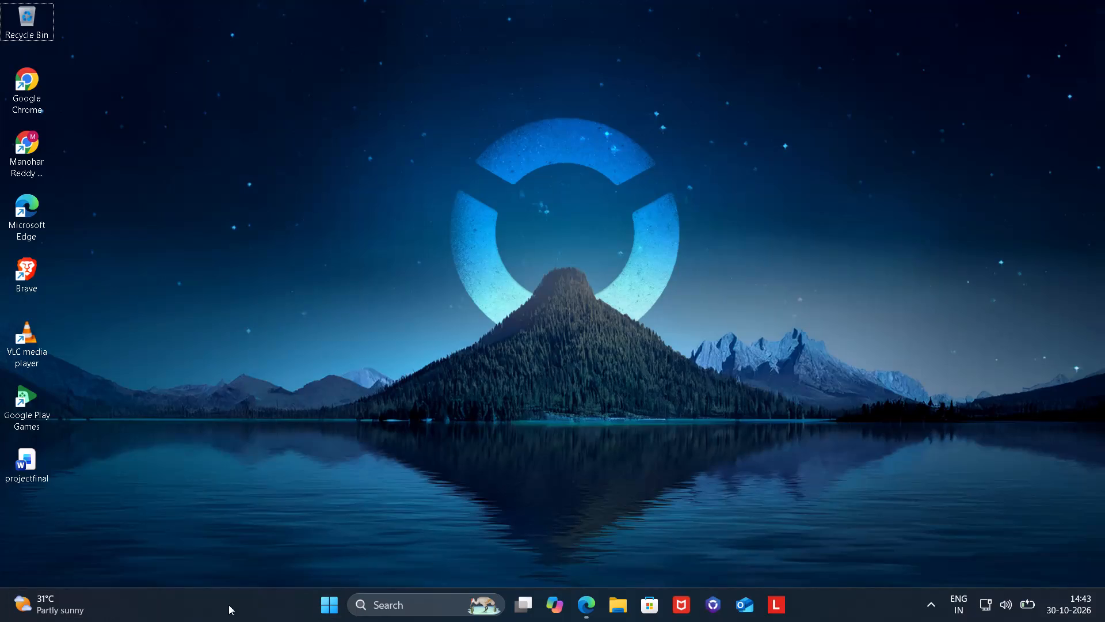
Open the Windows power options from the desktop.
{"action": "left_click", "coordinate": [313, 600]}
{"action": "left_click", "coordinate": [325, 601]}
{"action": "left_click", "coordinate": [644, 553]}
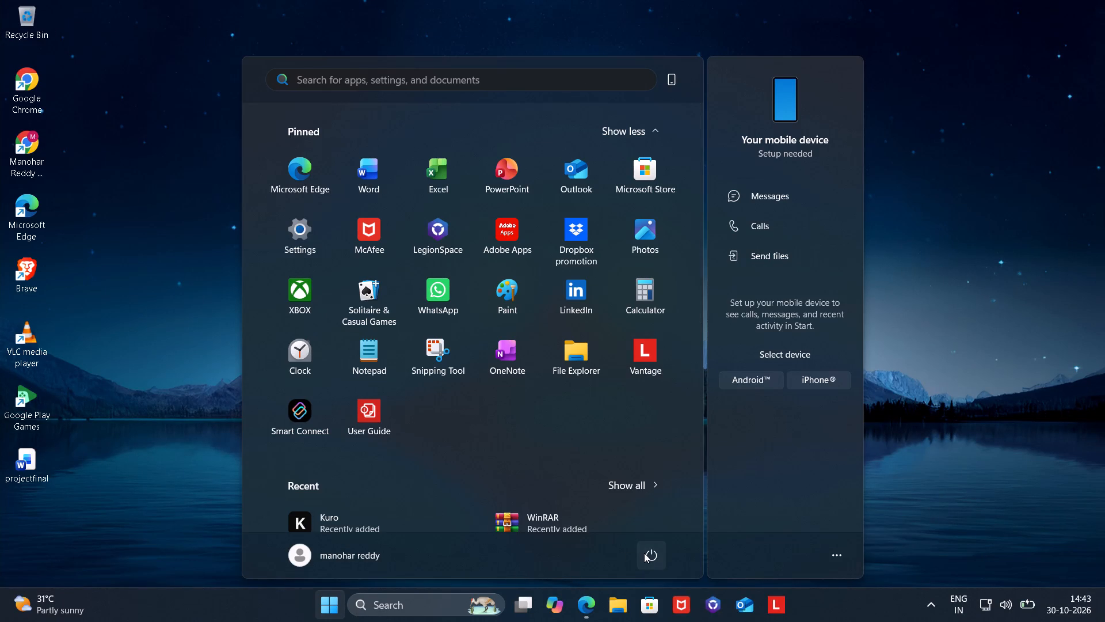